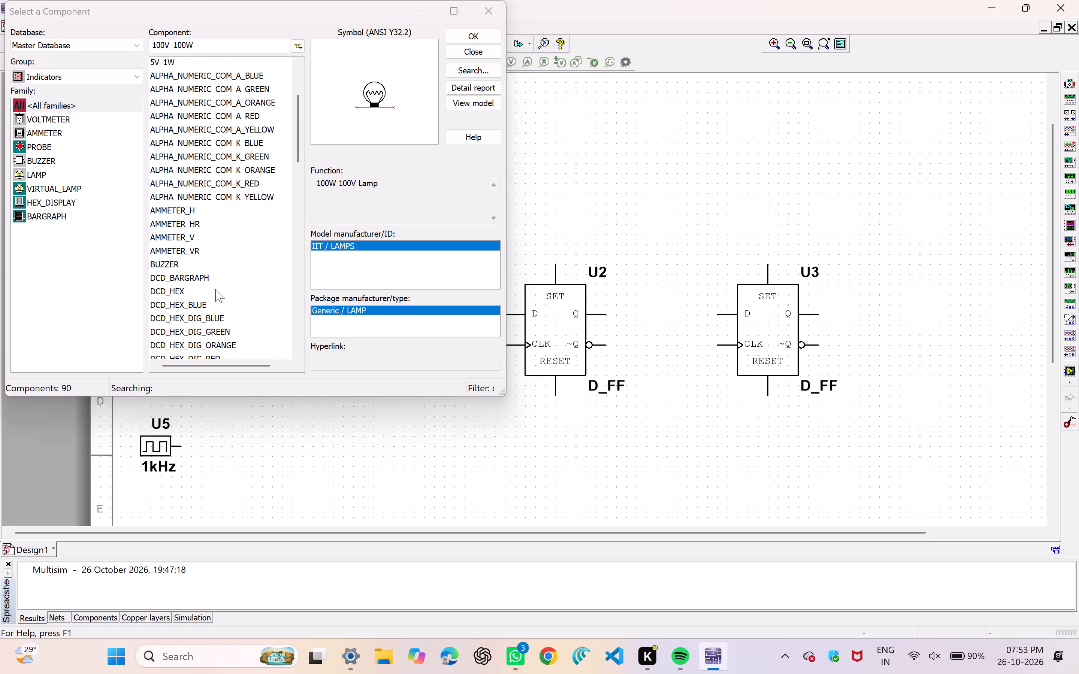
Place one DCD_HEX_DIG_GREEN seven-segment hex display above flip-flop U3 and finish placing components.
click(221, 328)
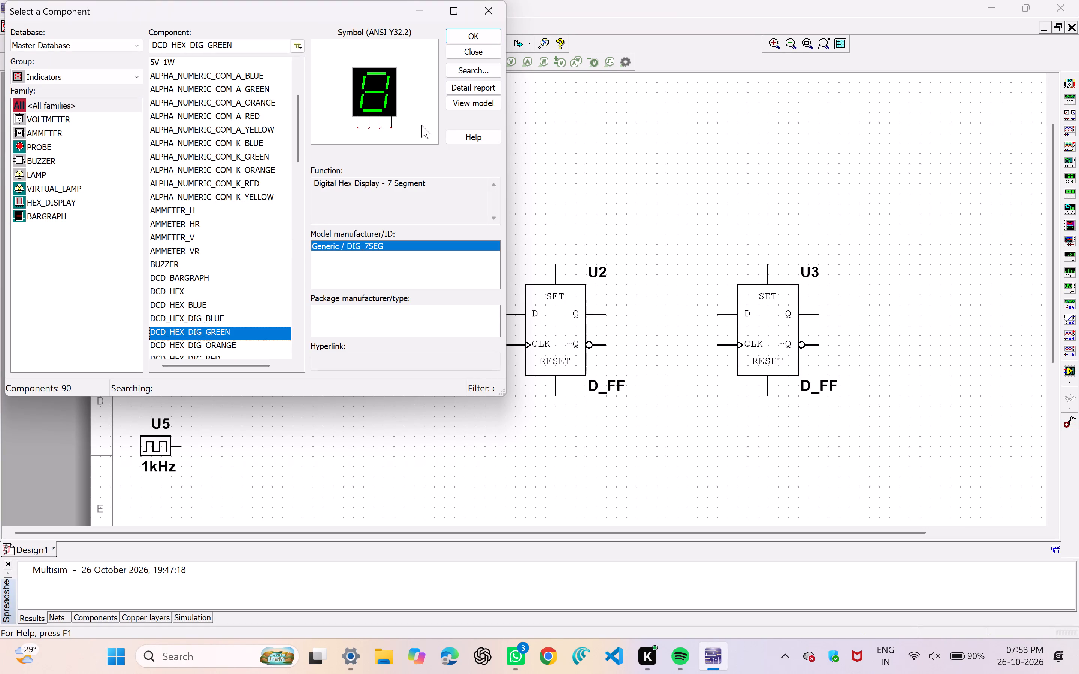
click(487, 36)
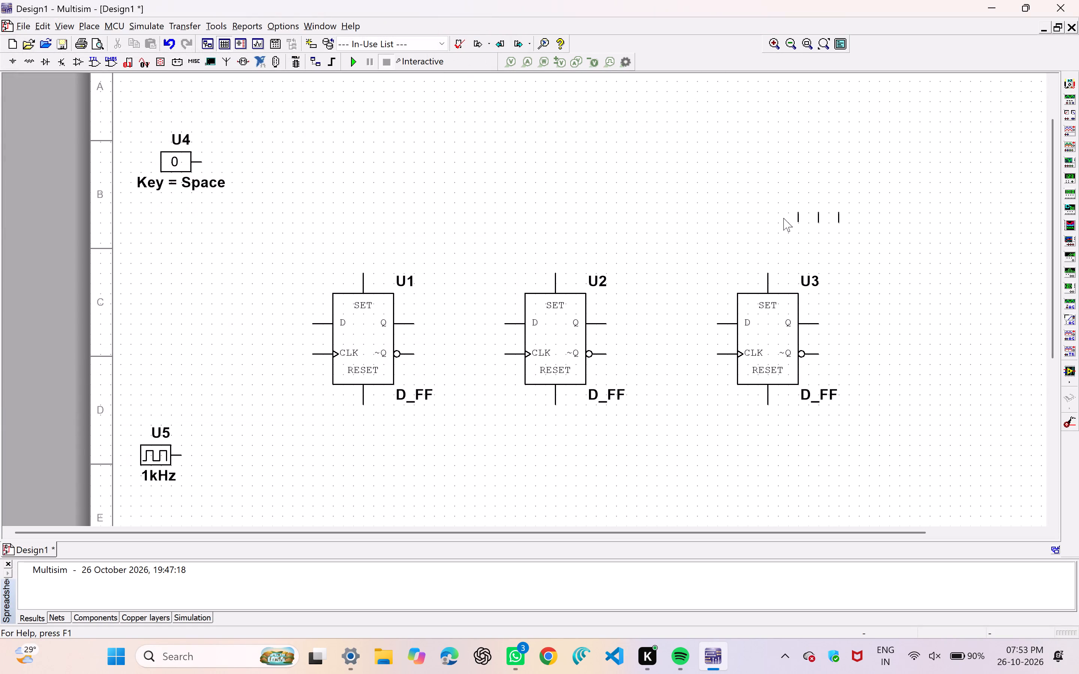
click(788, 199)
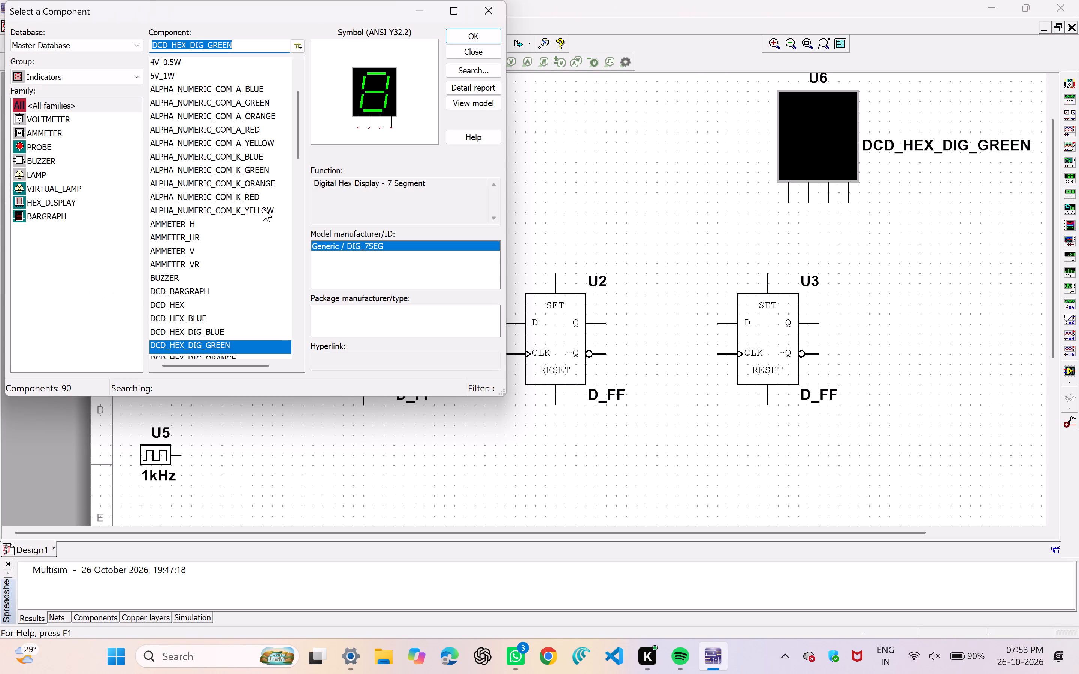
click(490, 16)
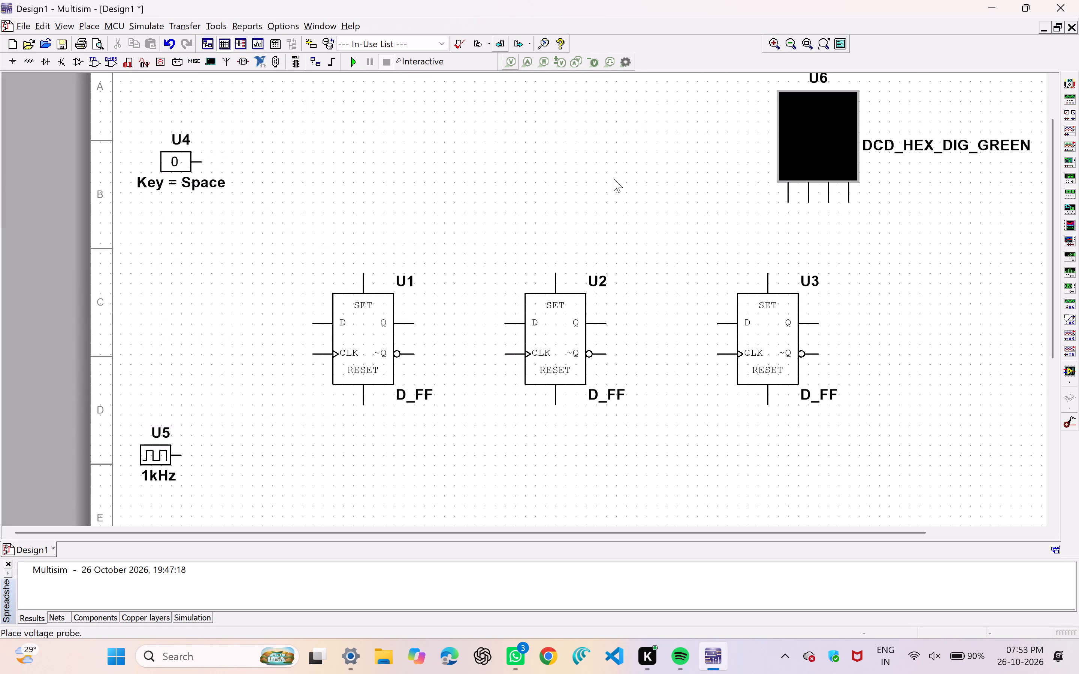
Duplicate the interactive digital constant U4 and place the copy below the 1kHz clock U5.
scroll(614, 180, down, 2)
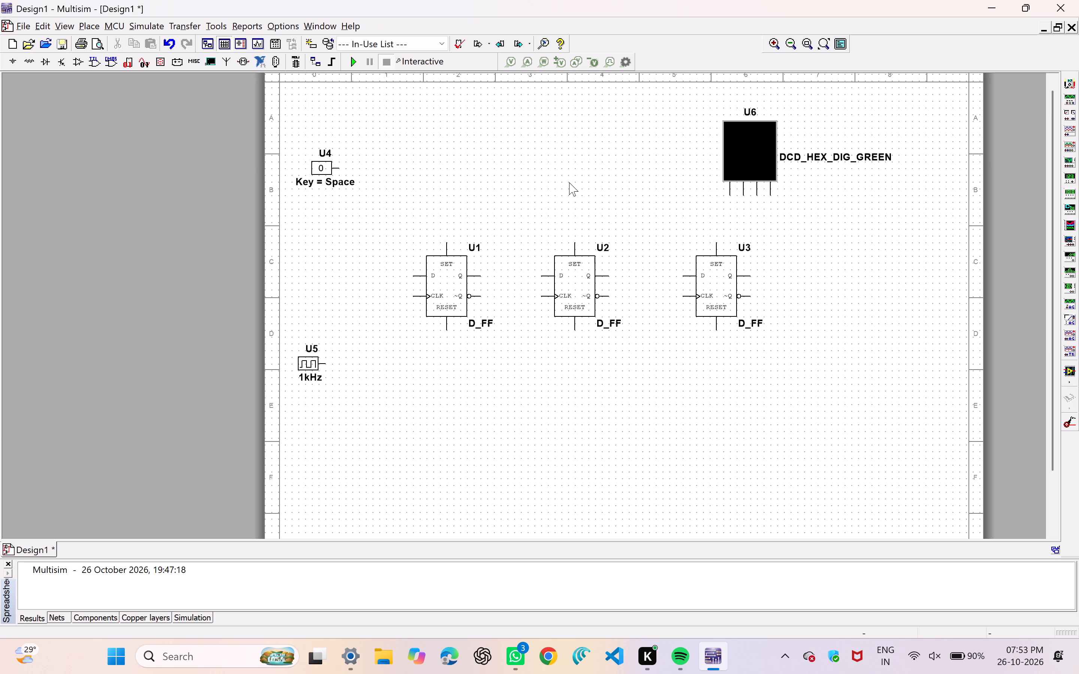
middle_drag(569, 182, 516, 245)
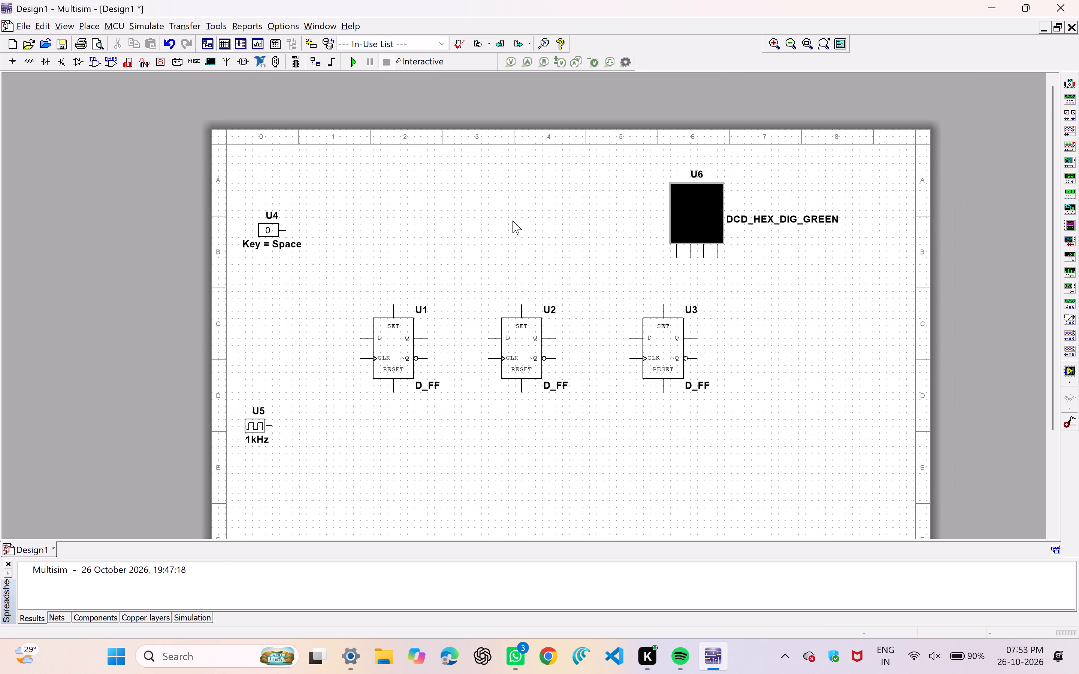
middle_drag(513, 215, 515, 195)
scroll(515, 212, up, 1)
scroll(515, 189, down, 1)
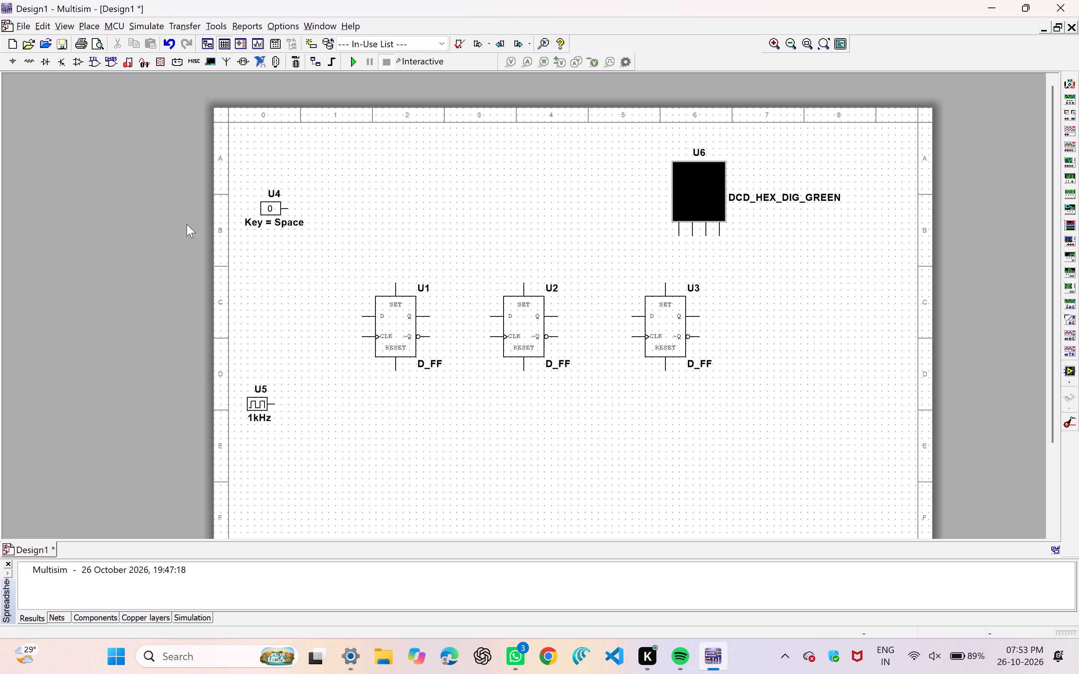
key(ctrl+w)
click(501, 9)
click(294, 195)
key(ctrl+c)
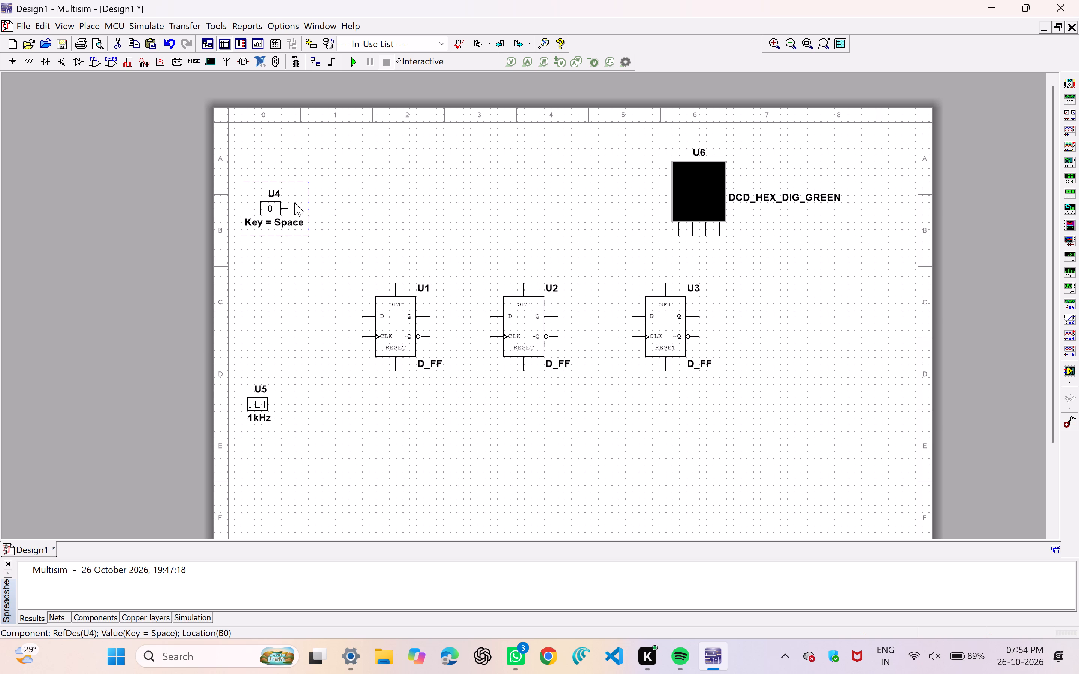
click(271, 475)
key(ctrl+v)
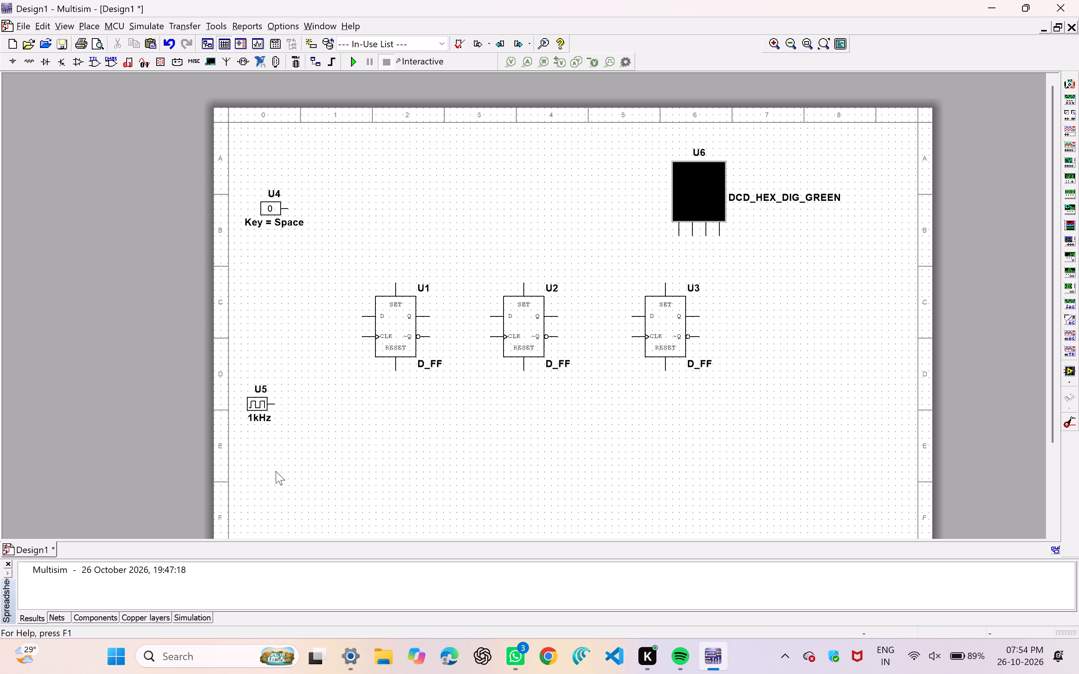
click(281, 466)
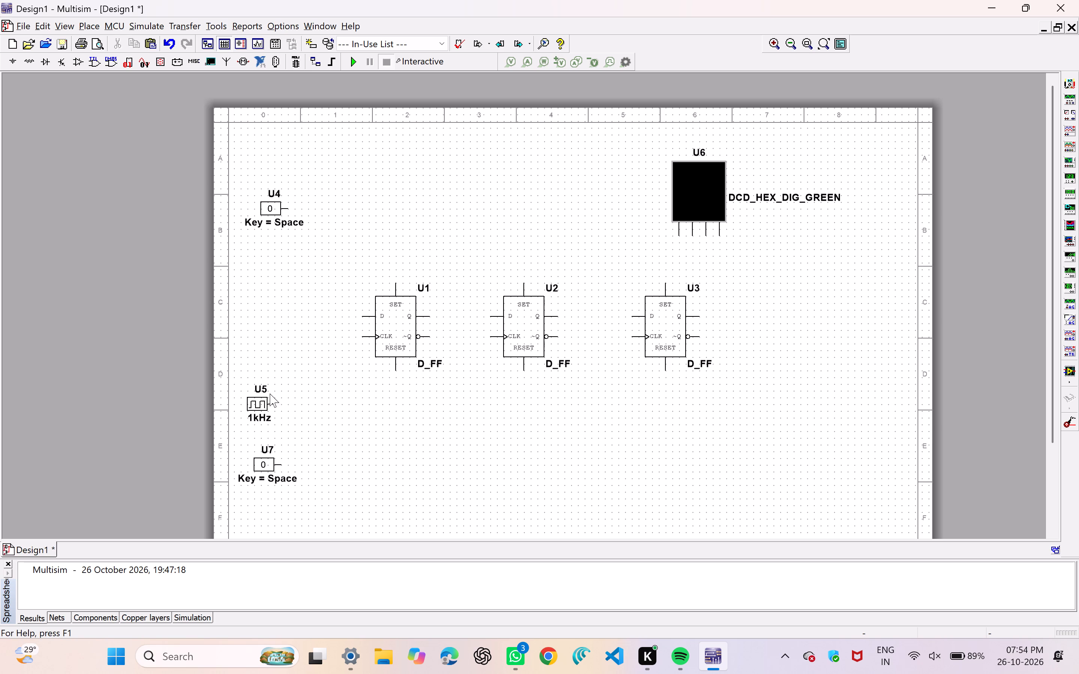
Move the 1kHz clock U5 up beside flip-flop U1, between the two digital constants.
click(270, 394)
drag(263, 390, 272, 308)
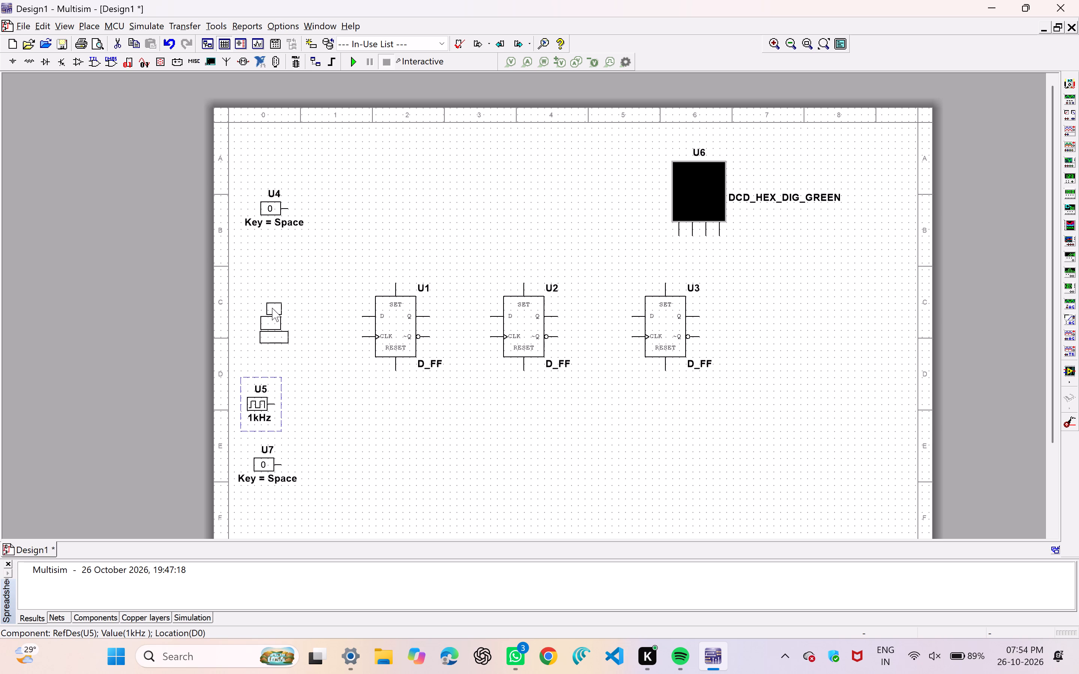
drag(272, 308, 268, 308)
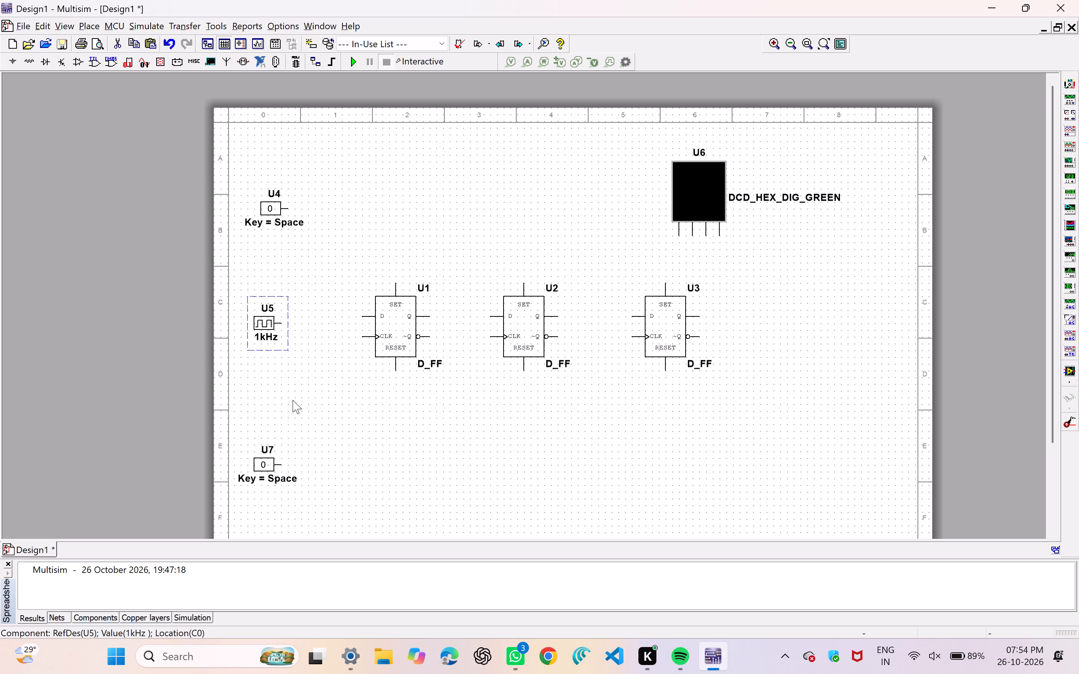
click(303, 441)
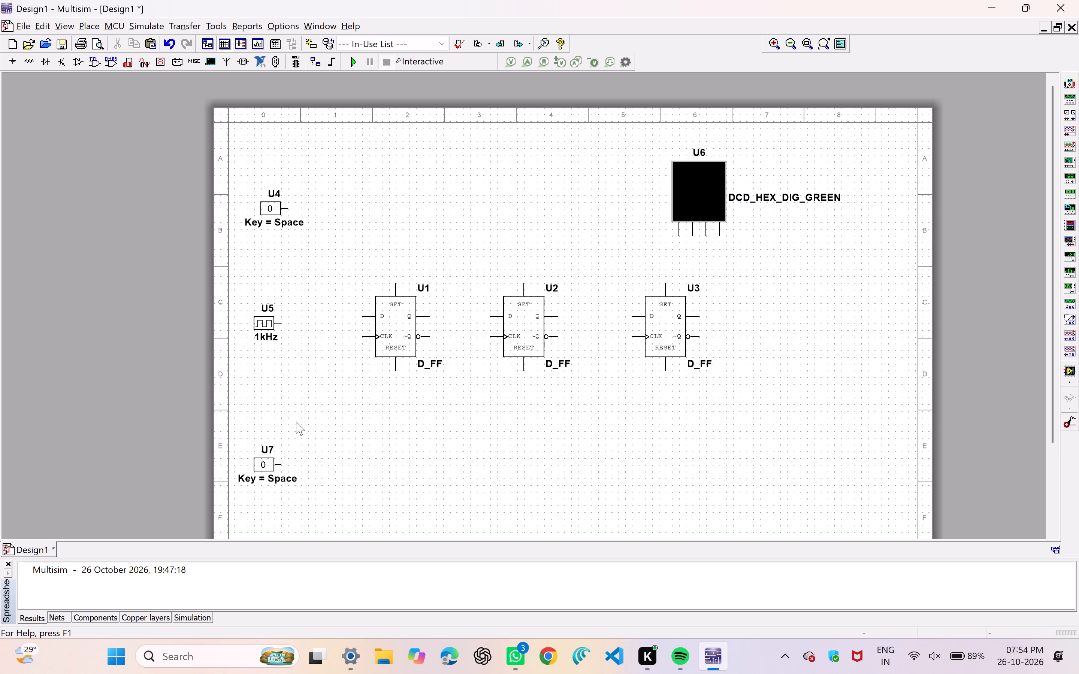
Wire the output of digital constant U7 to the RESET pins of flip-flops U3 and U2.
click(278, 464)
click(662, 371)
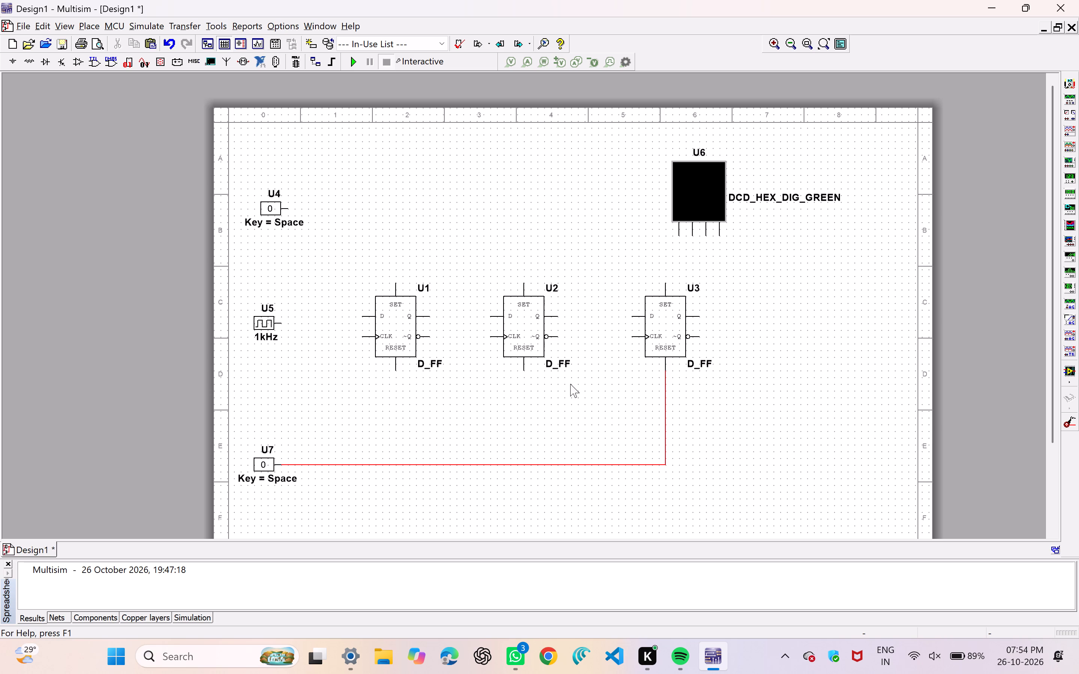
click(523, 368)
click(521, 464)
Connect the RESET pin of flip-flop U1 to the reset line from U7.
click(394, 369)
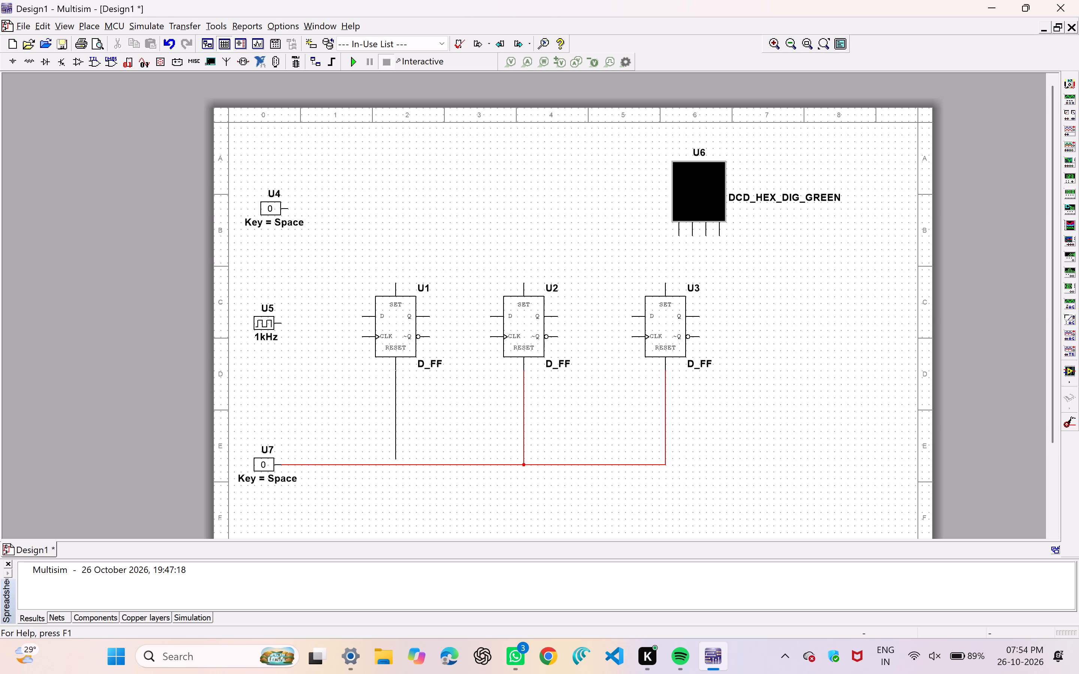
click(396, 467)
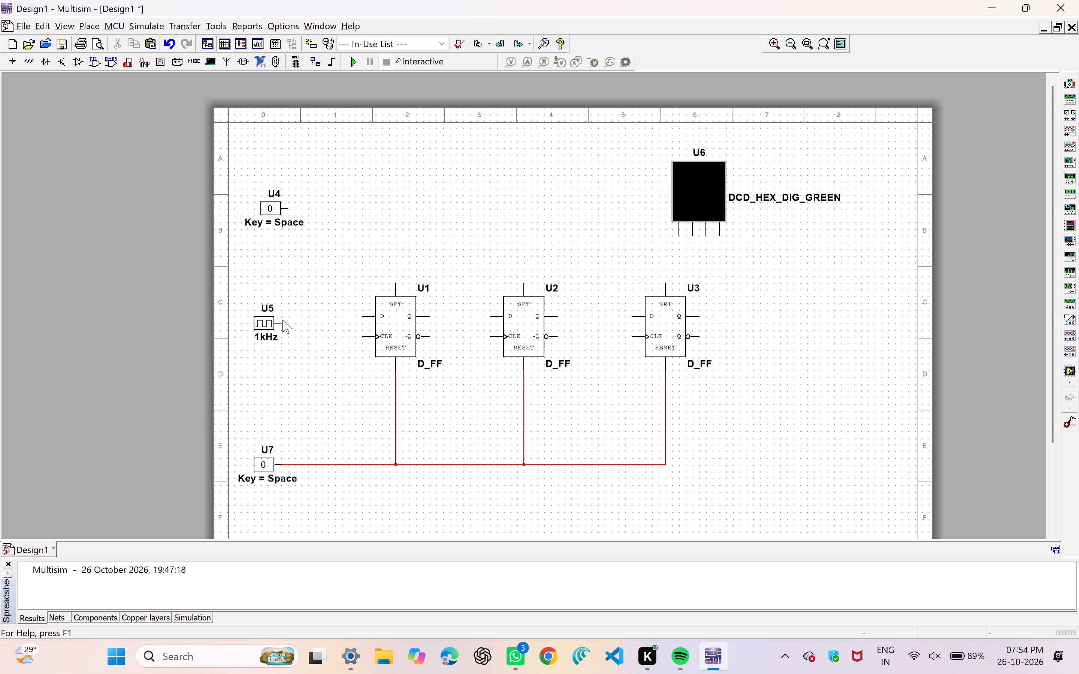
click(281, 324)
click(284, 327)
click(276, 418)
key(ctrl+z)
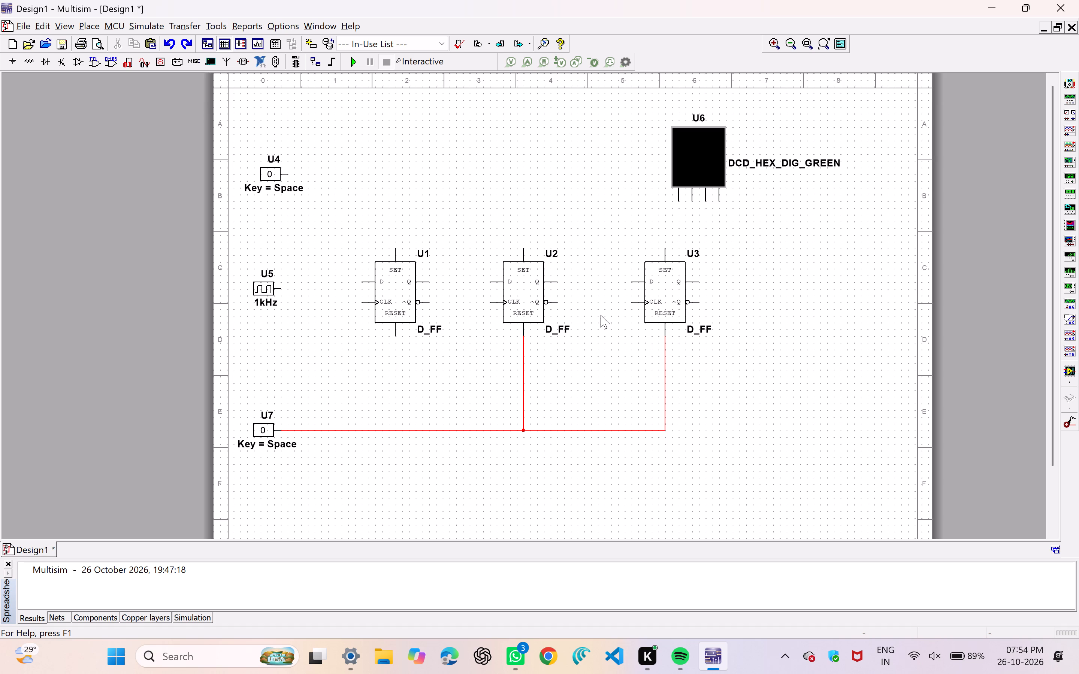
Wire U3's CLK pin to clock U5 along a path below the flip-flops, and shift its vertical segment closer to U3.
click(631, 302)
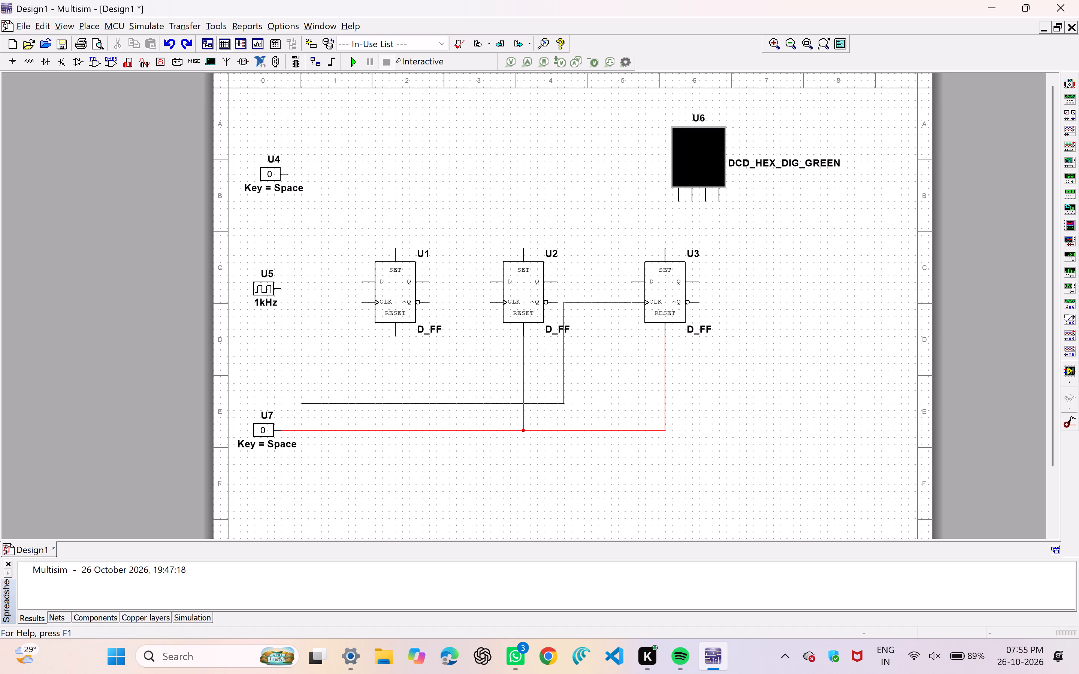
click(288, 386)
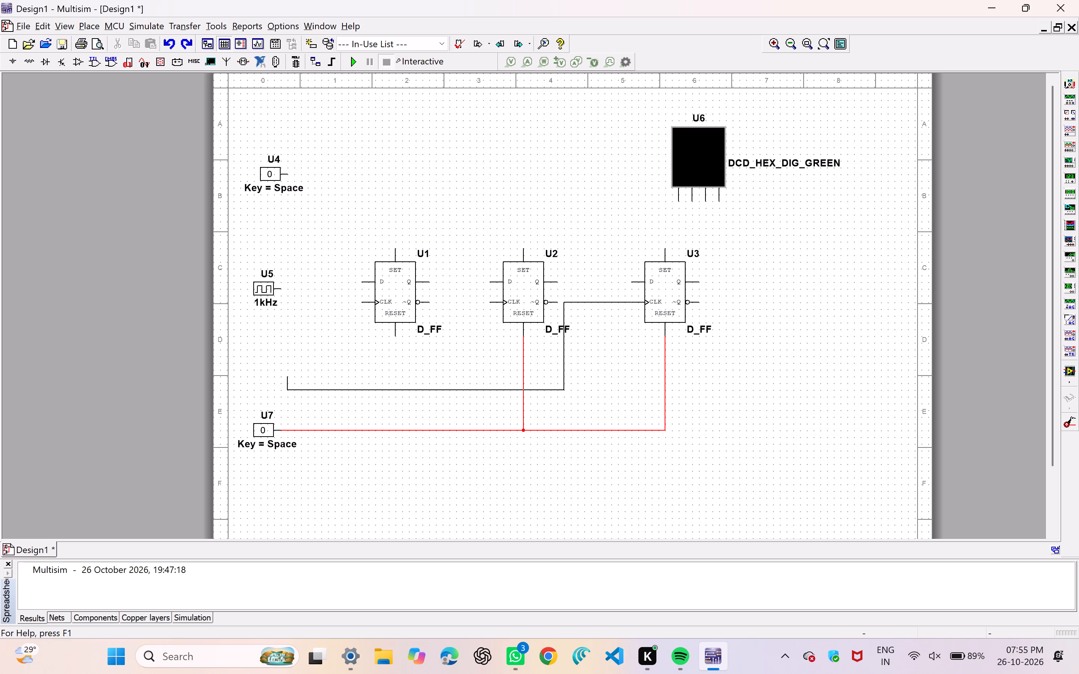
click(279, 291)
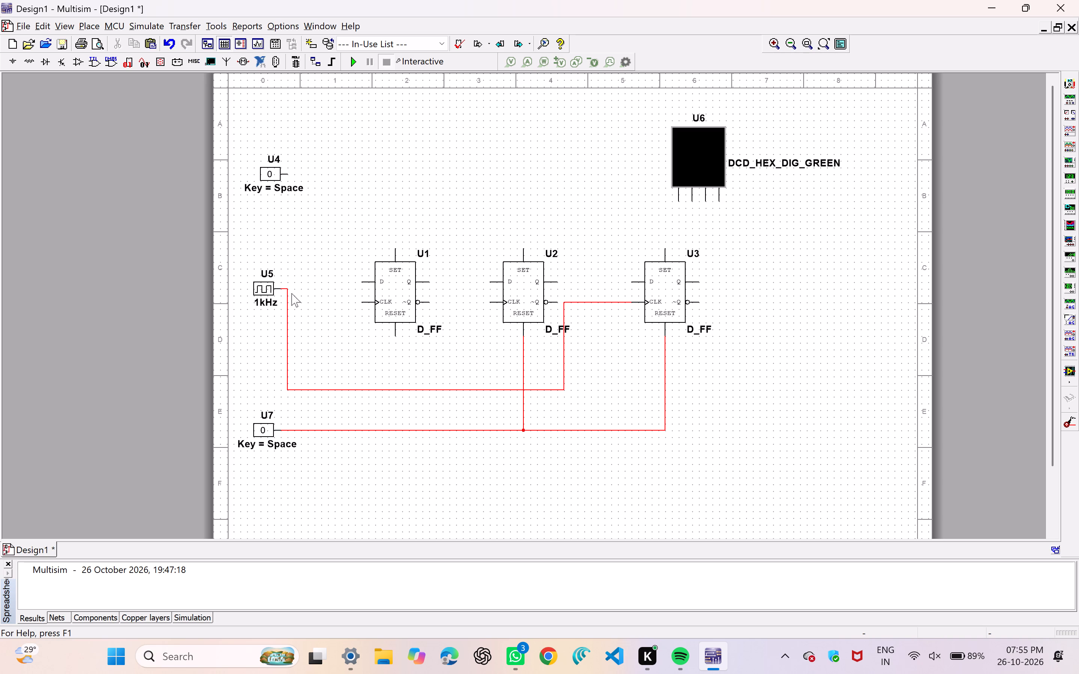
drag(564, 343, 562, 346)
drag(562, 346, 620, 343)
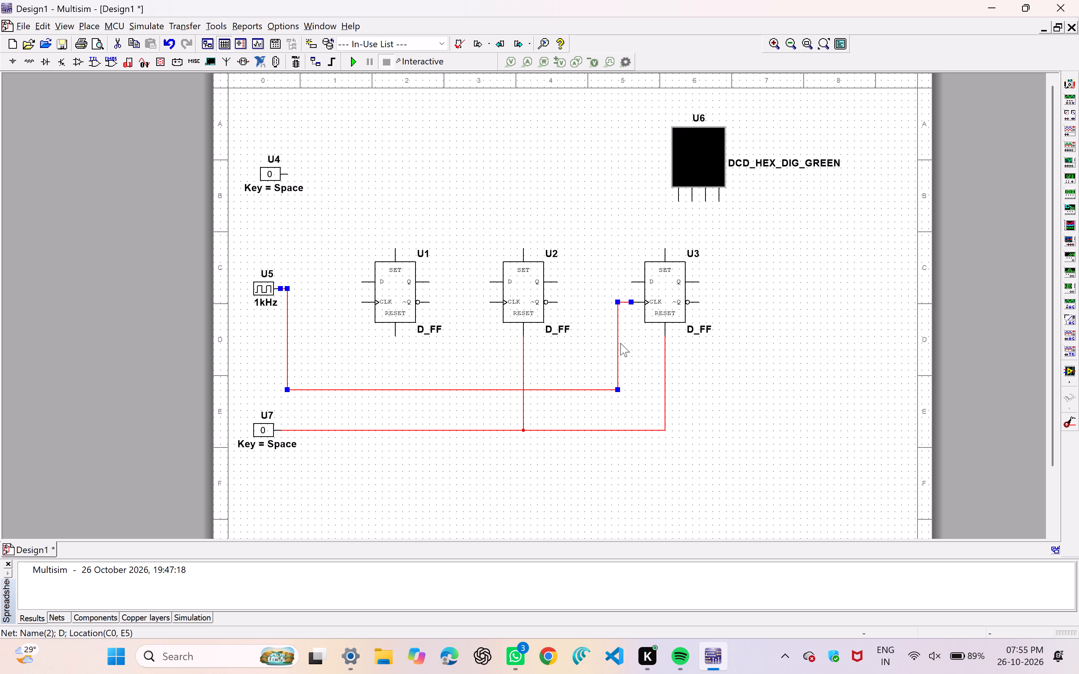
click(767, 341)
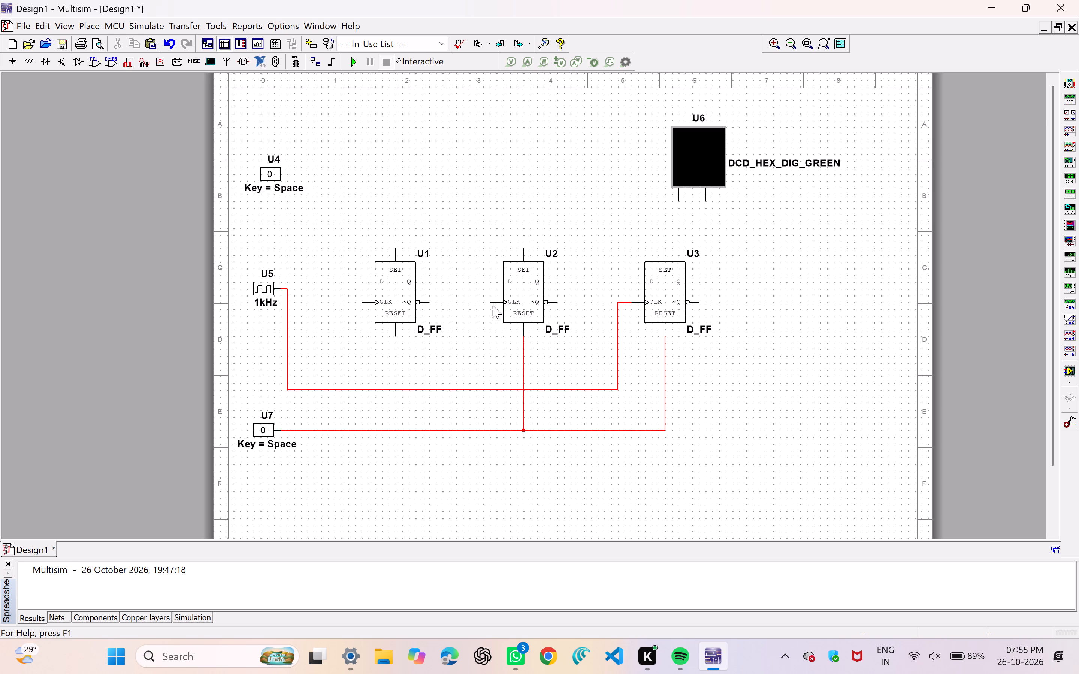
Connect the CLK pins of flip-flops U2 and U1 to the shared clock line from U5.
click(491, 300)
click(482, 392)
click(362, 304)
click(358, 386)
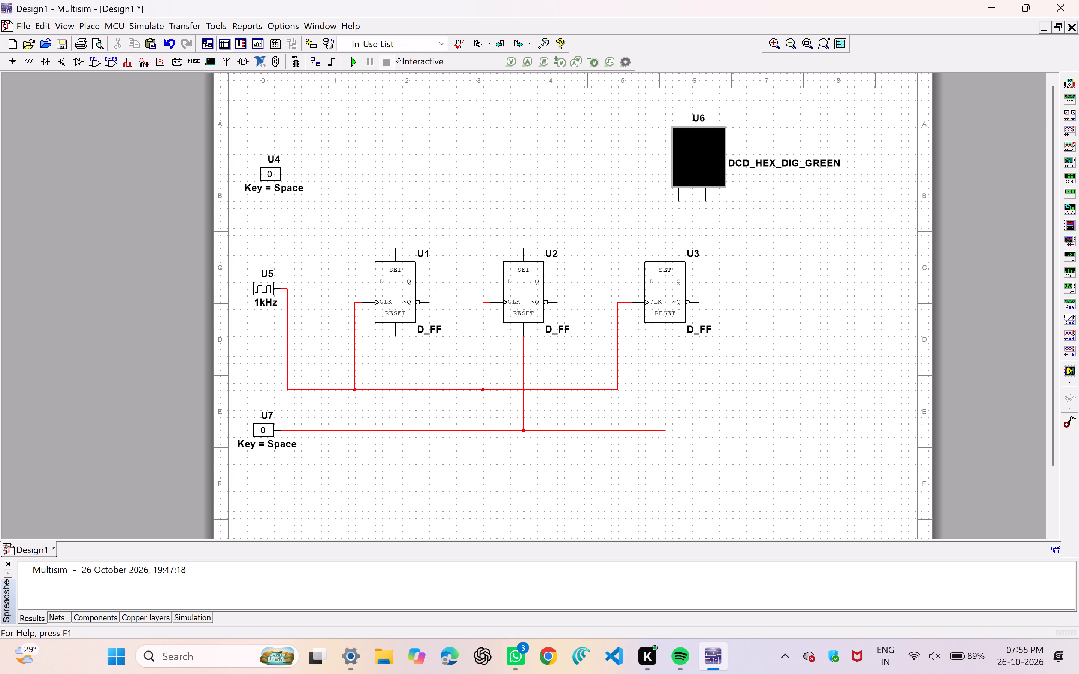
Wire U1's Q output to U2's D input, and U2's Q output to U3's D input.
drag(429, 284, 433, 281)
click(488, 279)
click(558, 283)
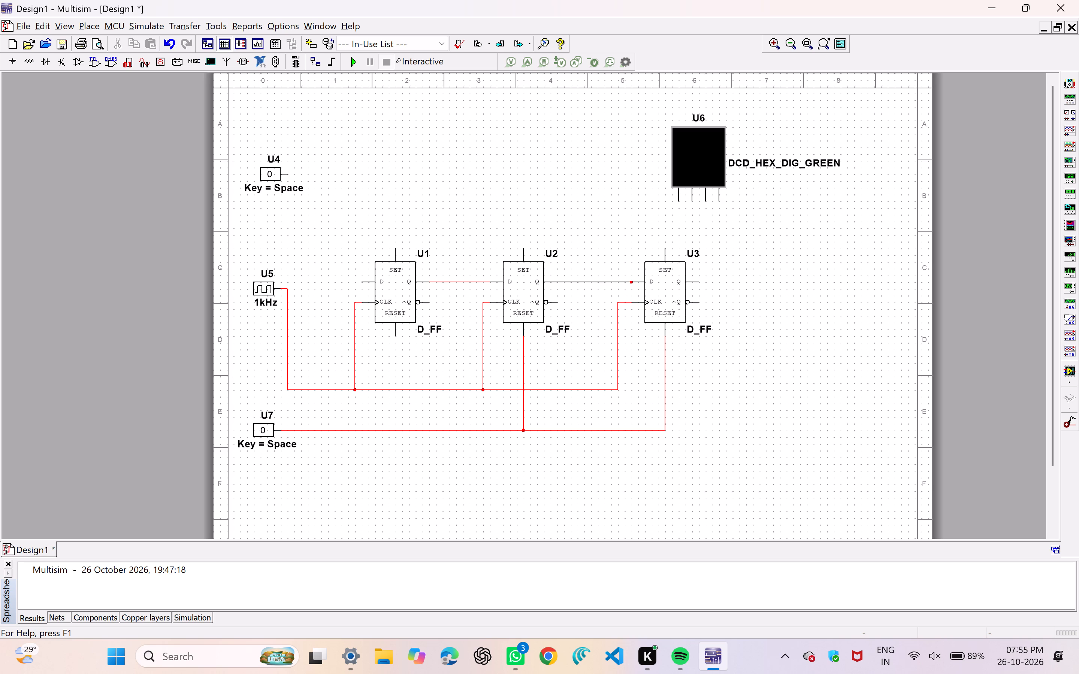
click(633, 282)
Wire U3's Q output back to U1's D input along a path above the flip-flops.
click(698, 282)
click(726, 239)
click(364, 283)
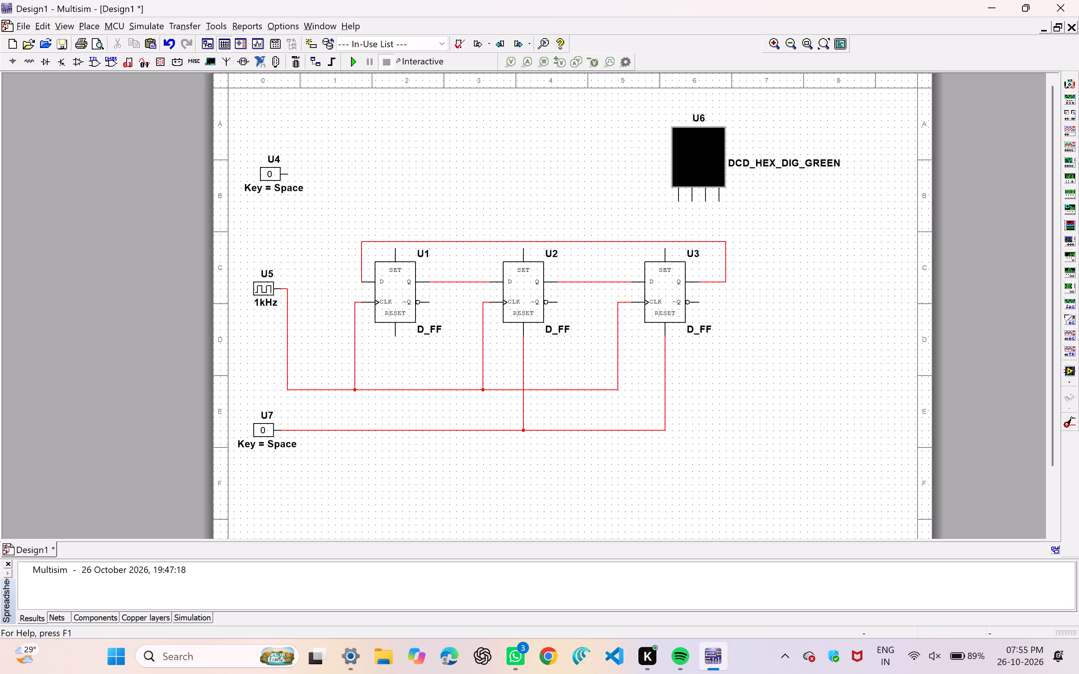
Delete the unconnected digital constant U4.
click(305, 172)
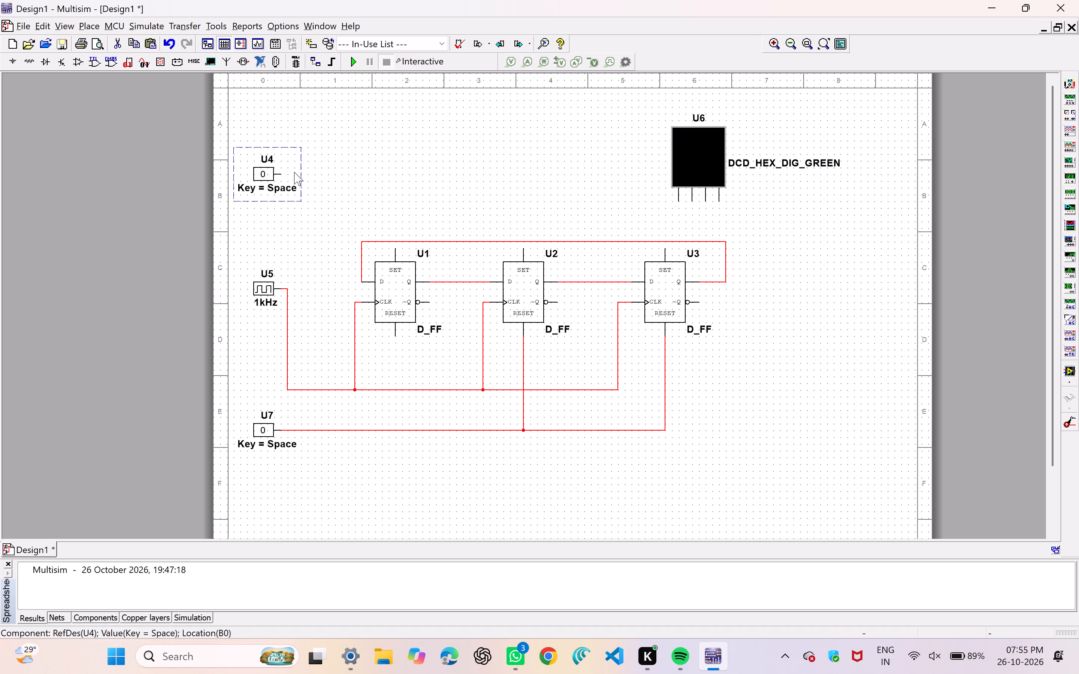
drag(293, 167, 317, 174)
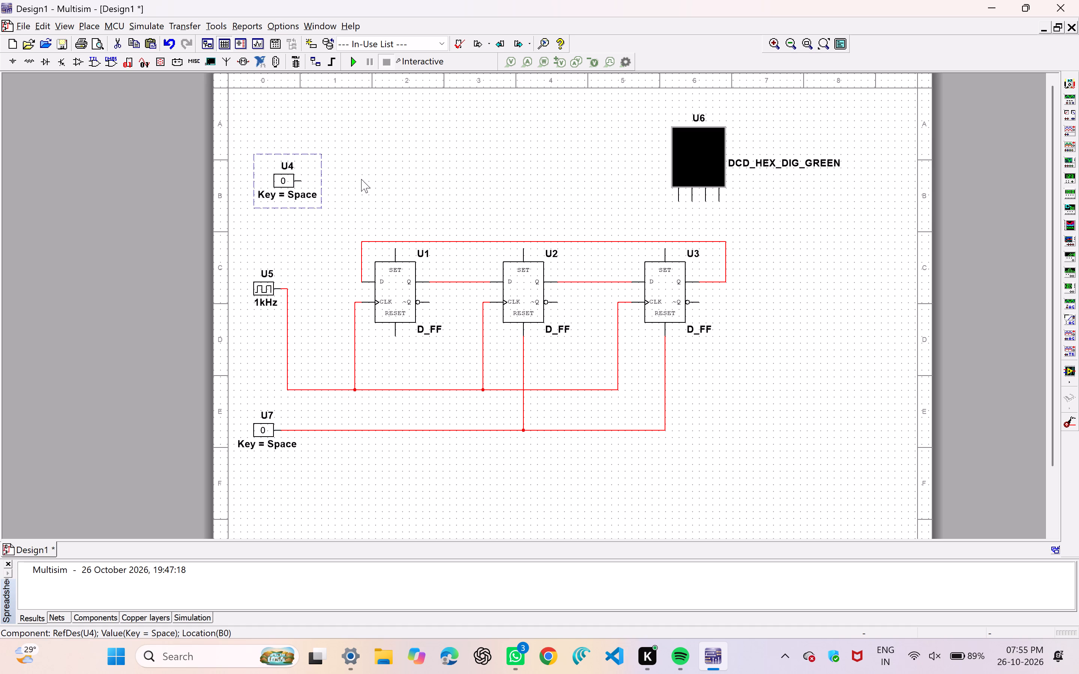
key(Delete)
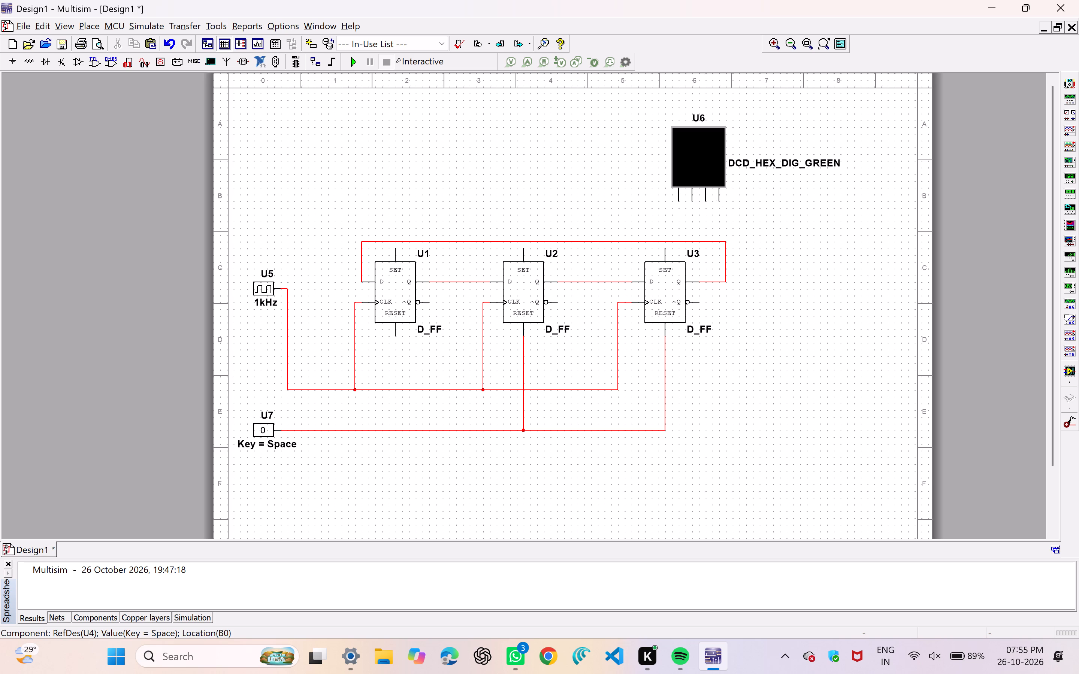
Connect the rightmost pin of hex display U6 to the feedback line from U3's Q output.
click(716, 200)
click(761, 245)
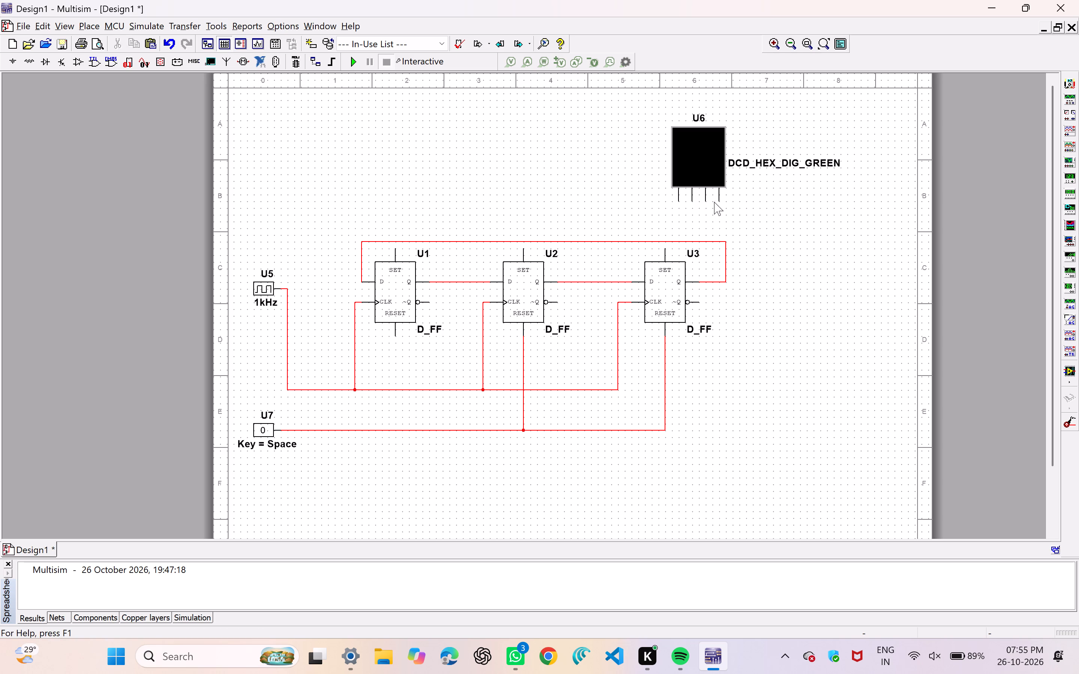
click(721, 201)
click(718, 242)
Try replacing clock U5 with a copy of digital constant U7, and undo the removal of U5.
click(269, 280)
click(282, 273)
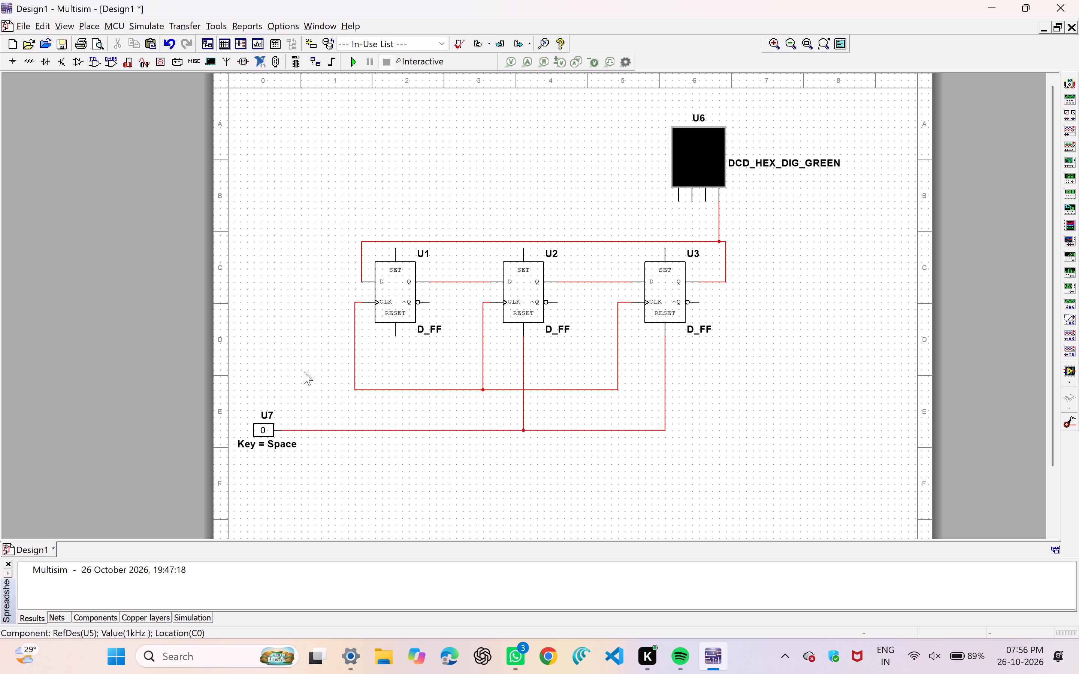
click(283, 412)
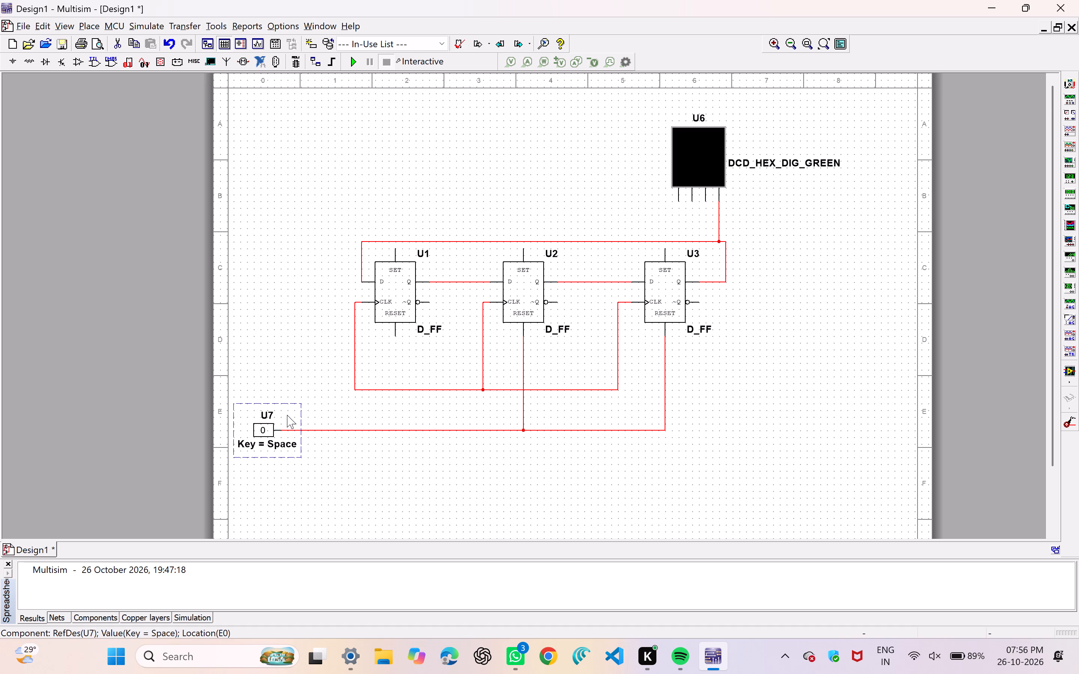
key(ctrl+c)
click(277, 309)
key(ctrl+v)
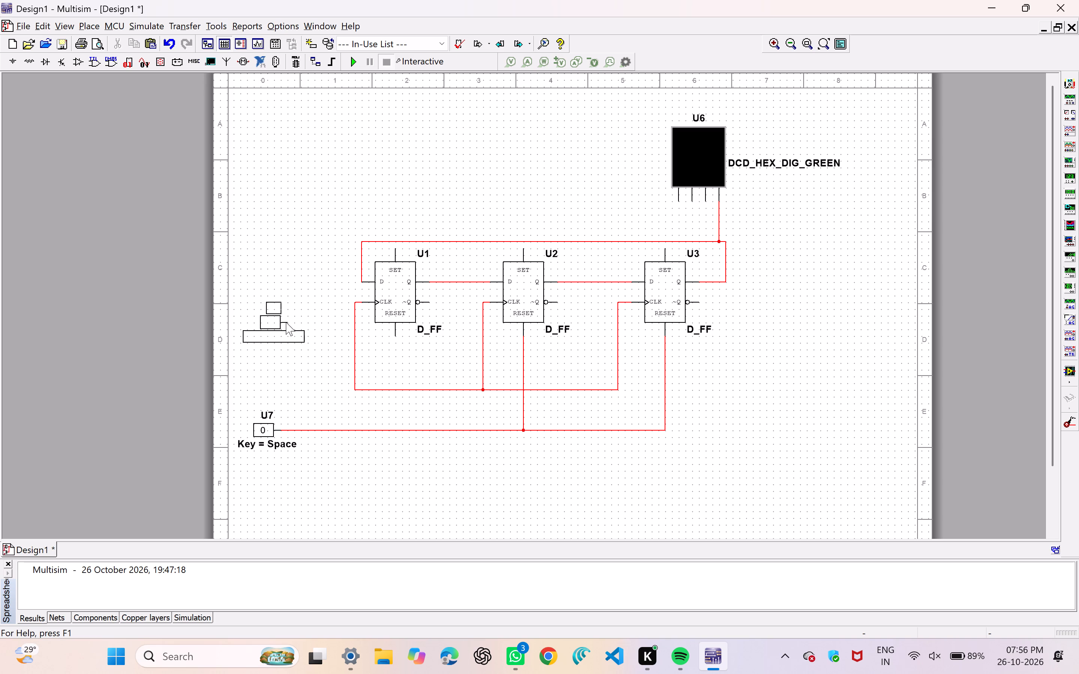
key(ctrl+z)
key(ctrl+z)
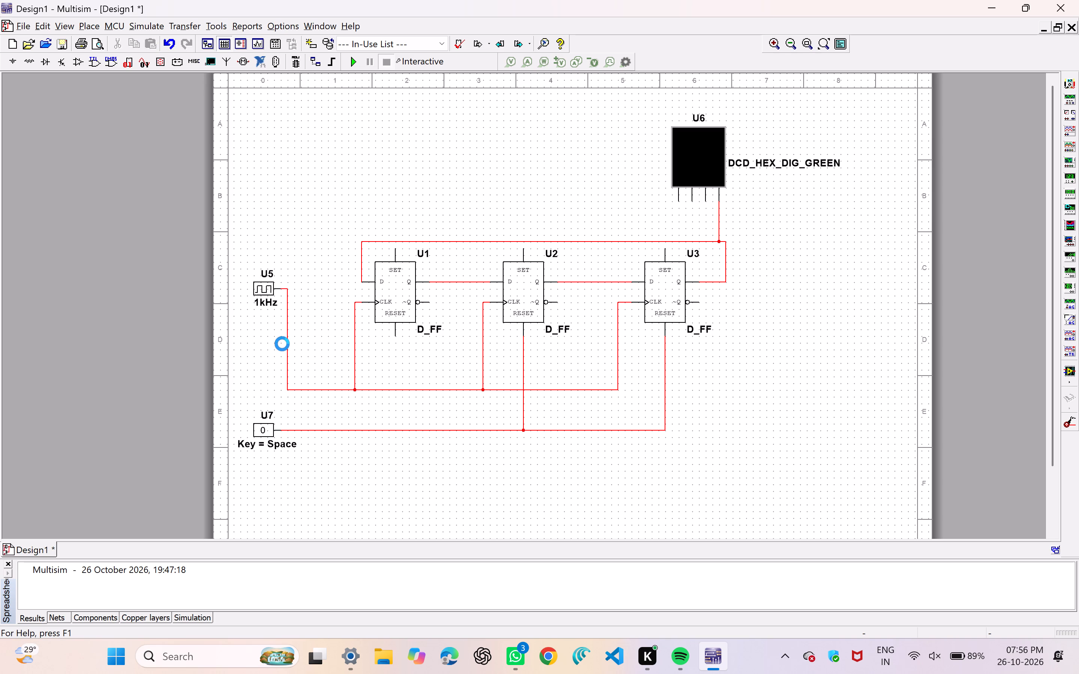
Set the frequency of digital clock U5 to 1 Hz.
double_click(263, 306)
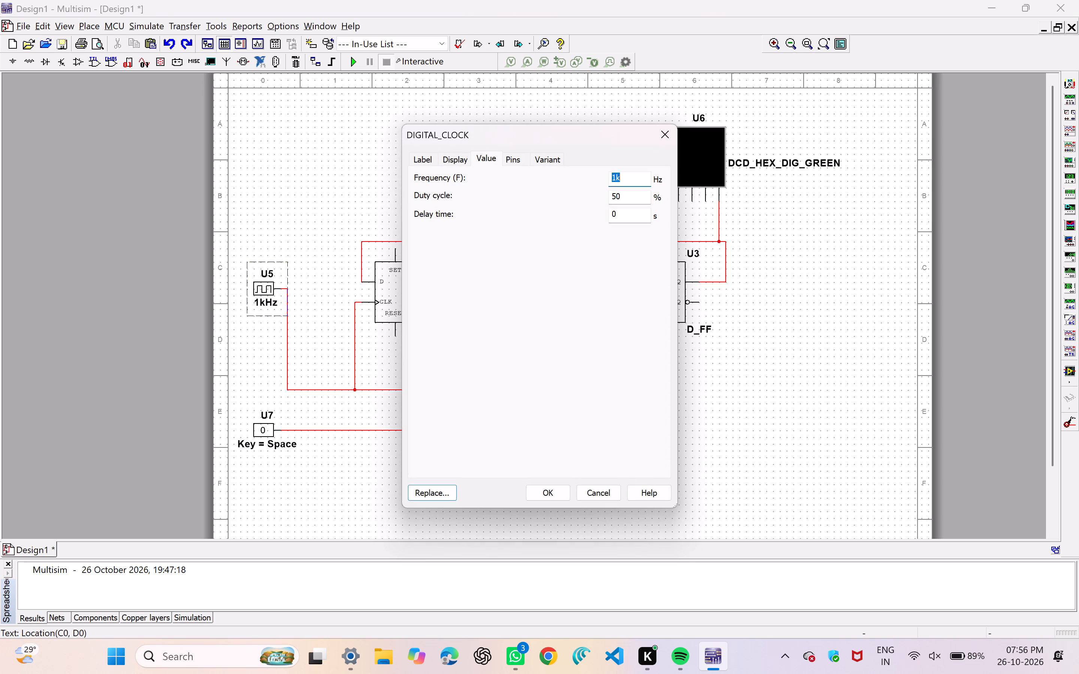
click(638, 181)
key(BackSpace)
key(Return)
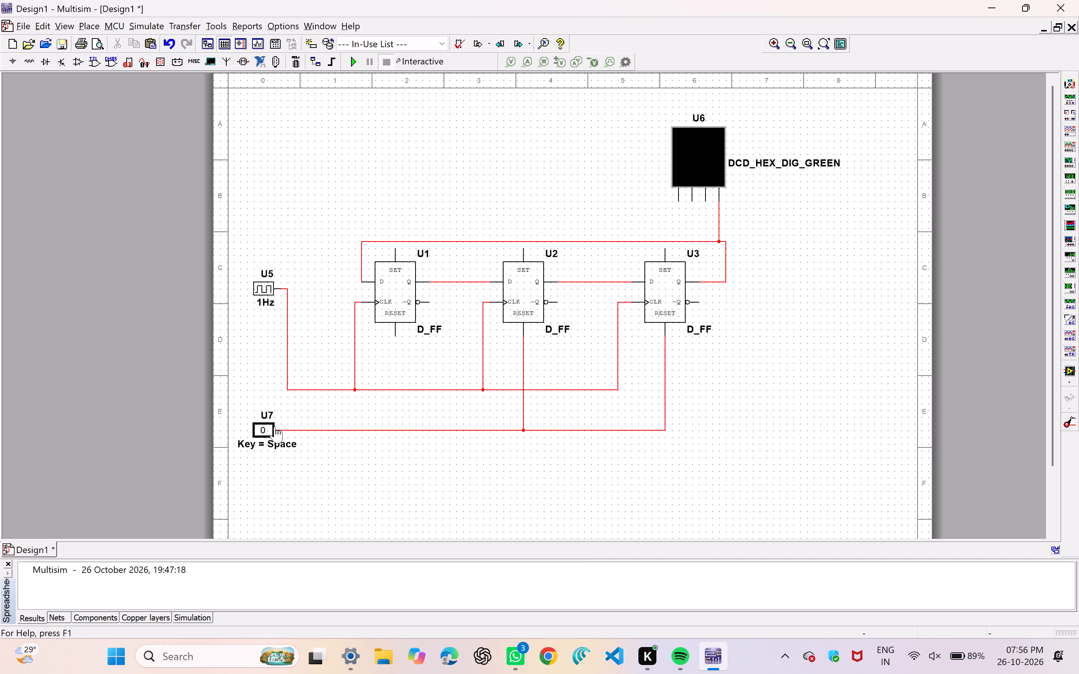
Run the interactive simulation, toggle digital constant U7 repeatedly while checking hex display U6, and stop the simulation.
click(348, 57)
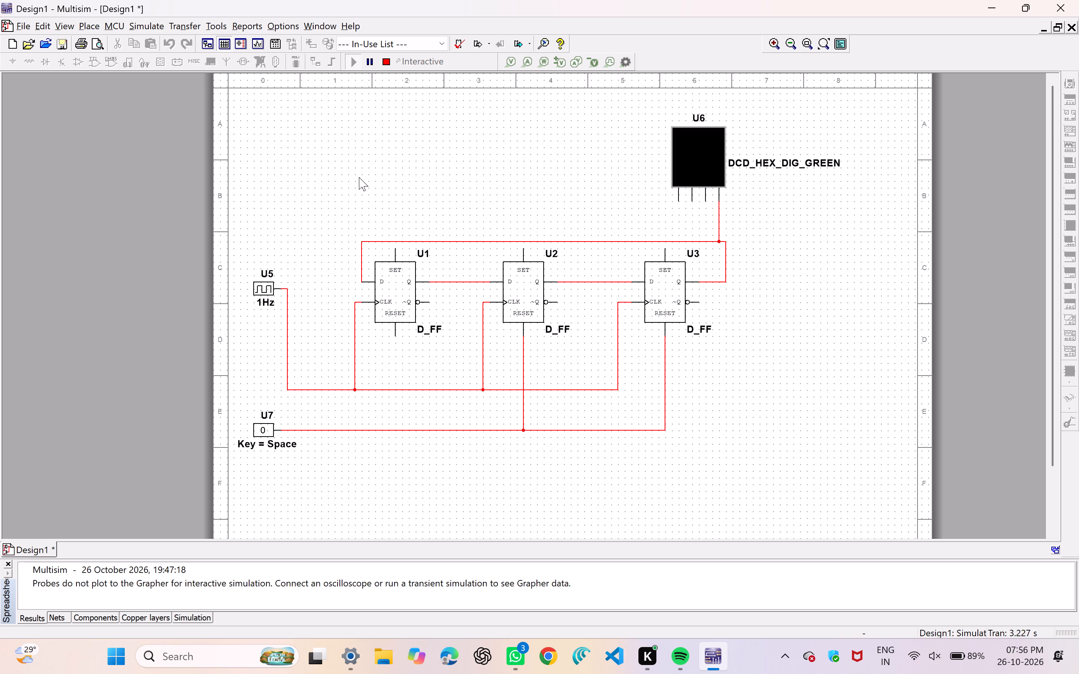
click(270, 428)
click(265, 432)
click(265, 432)
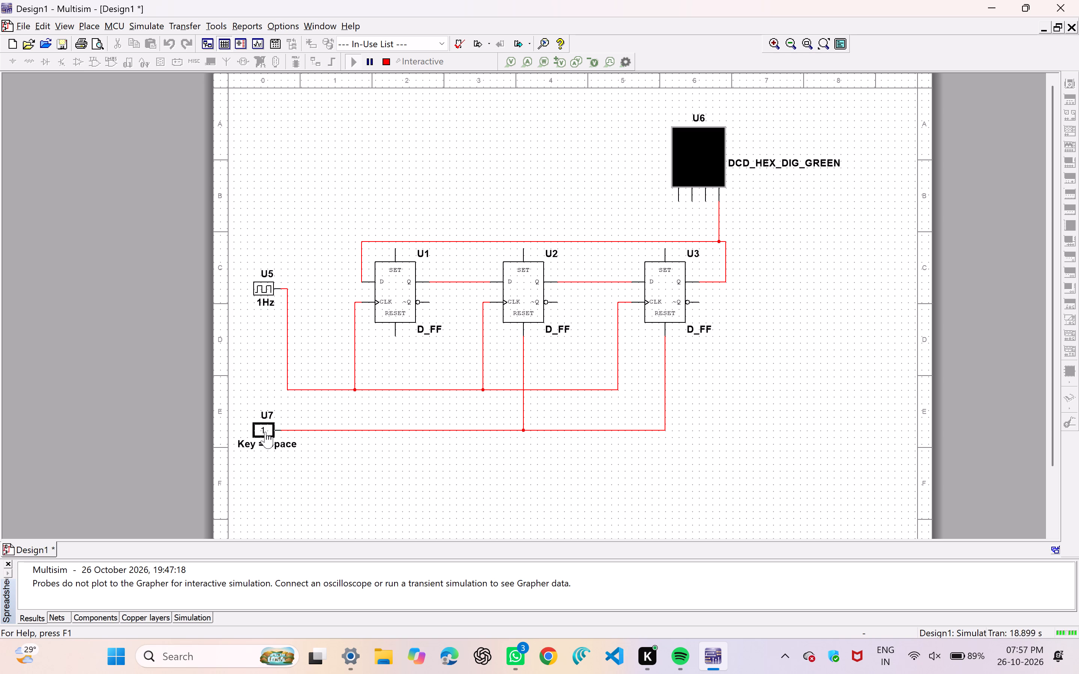
click(265, 432)
click(265, 432)
click(265, 432)
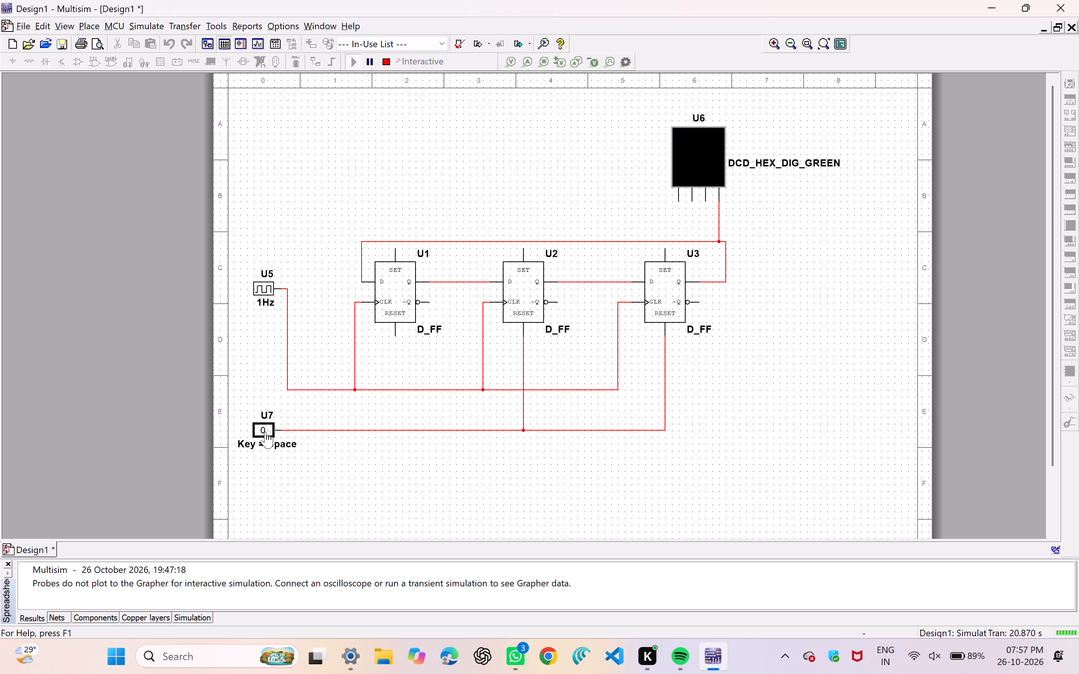
click(265, 432)
click(717, 158)
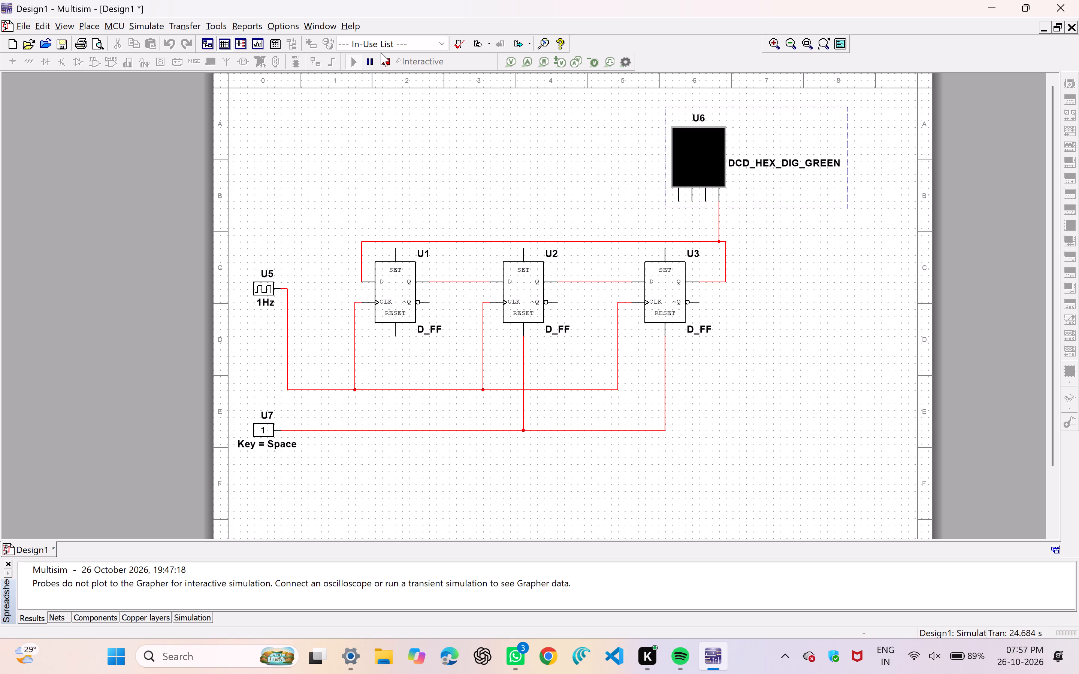
click(384, 63)
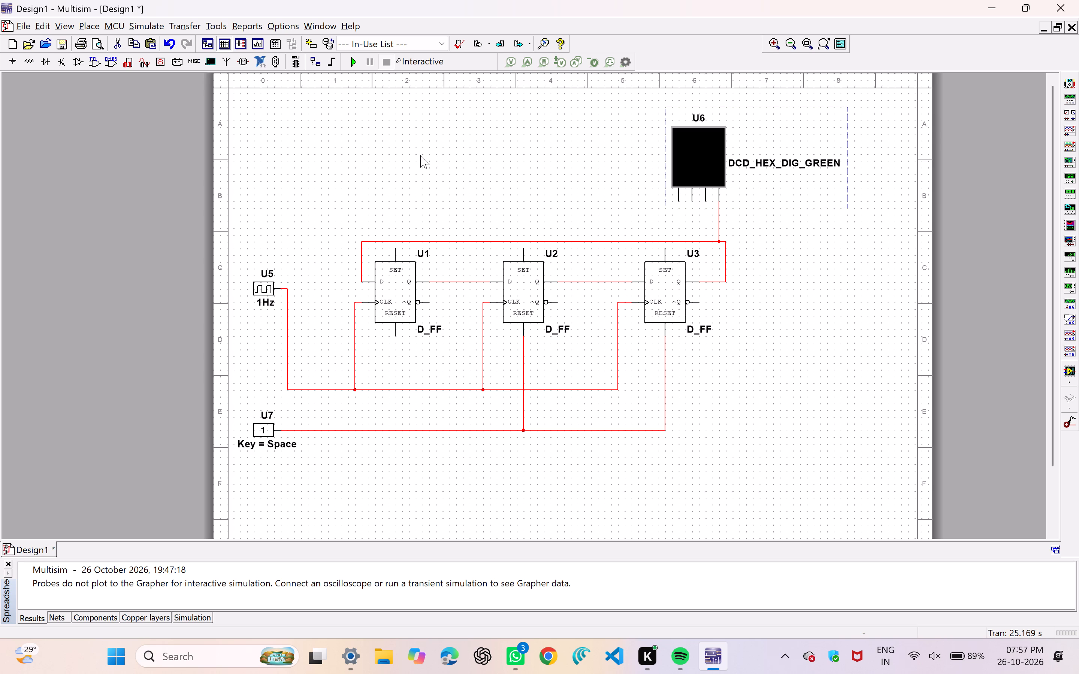
Delete clock U5 and place a copy of digital constant U7 in its spot beside flip-flop U1.
click(282, 279)
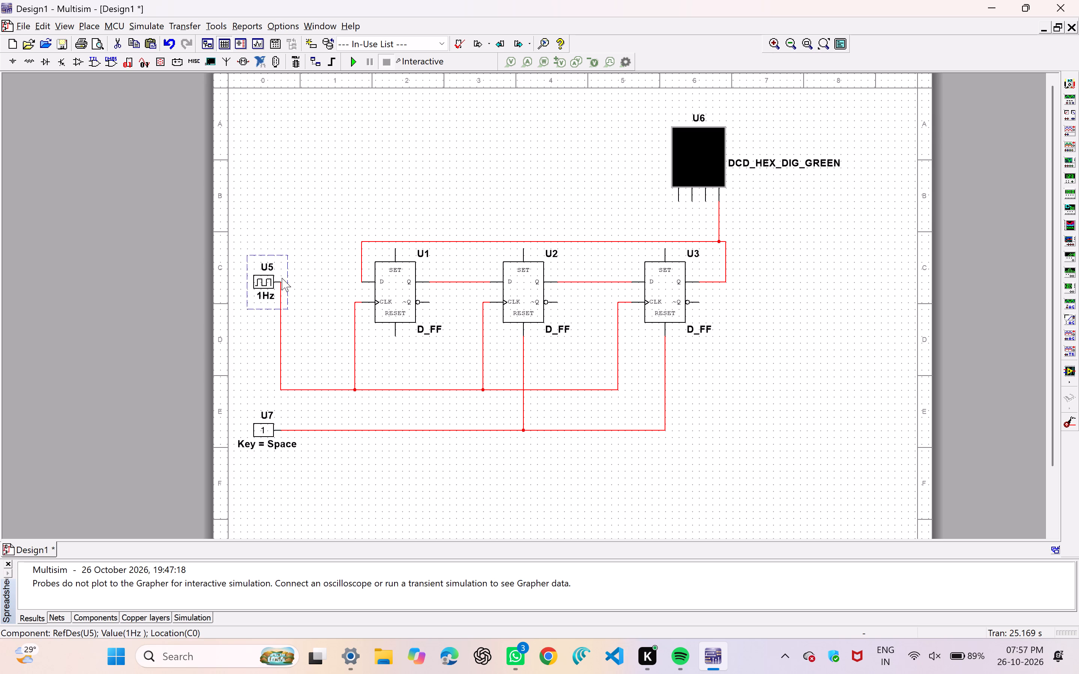
key(Delete)
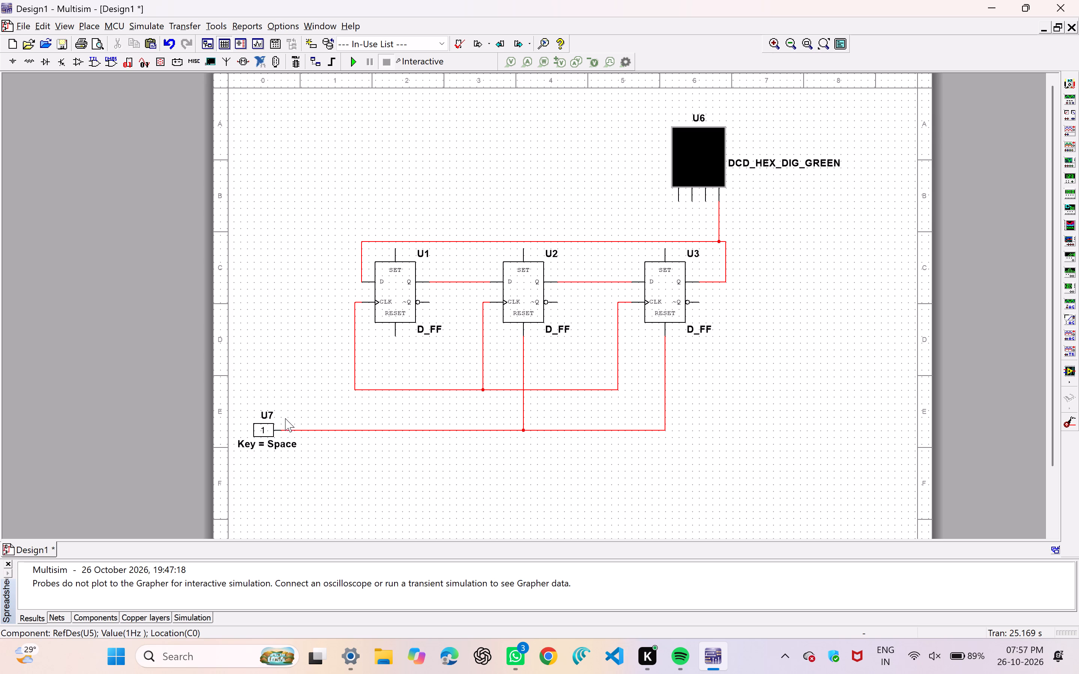
click(282, 419)
key(ctrl+v)
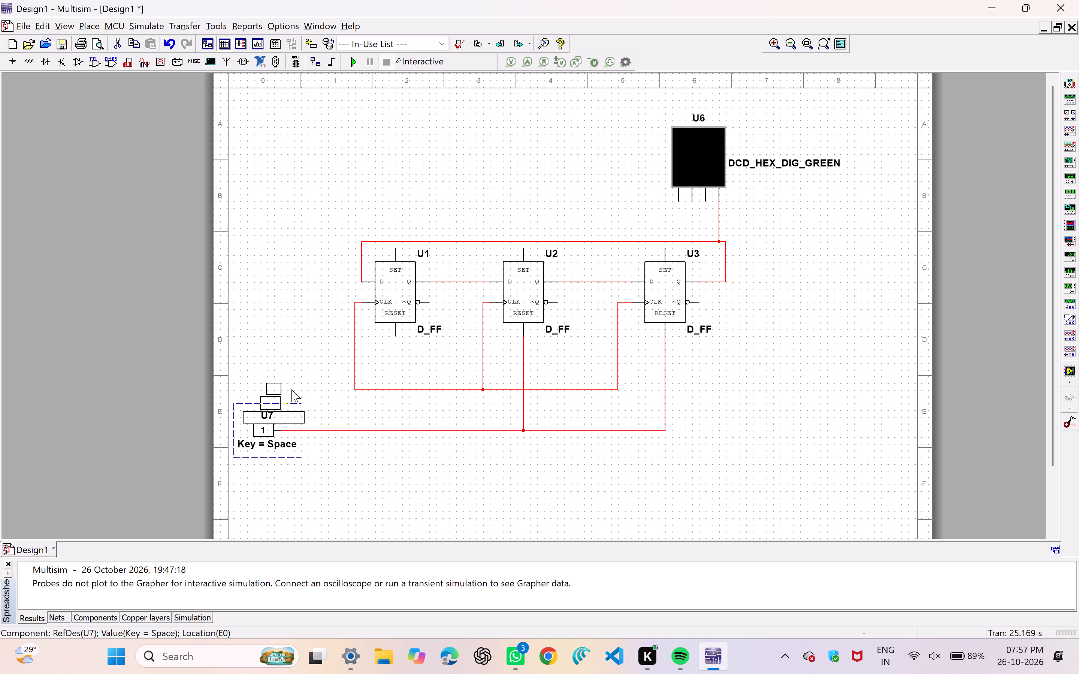
click(303, 274)
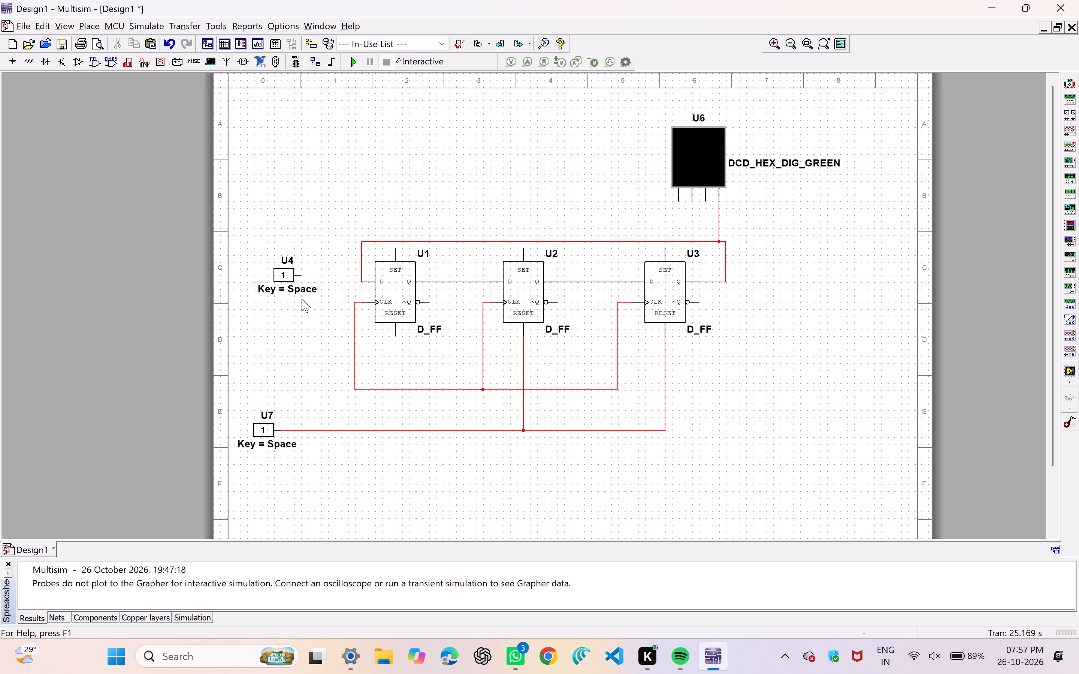
Wire the output of digital constant U4 to the shared CLK line below flip-flop U1.
drag(303, 273, 307, 273)
click(317, 392)
click(353, 391)
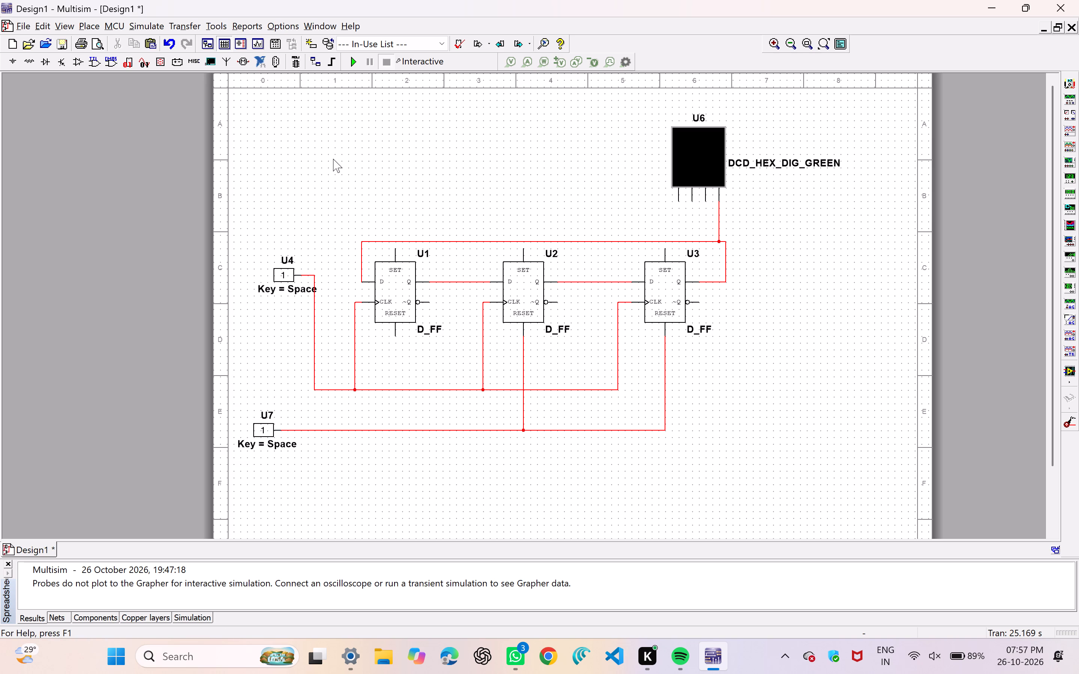
Run the simulation, toggle digital constant U4 repeatedly to clock the flip-flops while checking display U6, and stop the simulation.
click(349, 66)
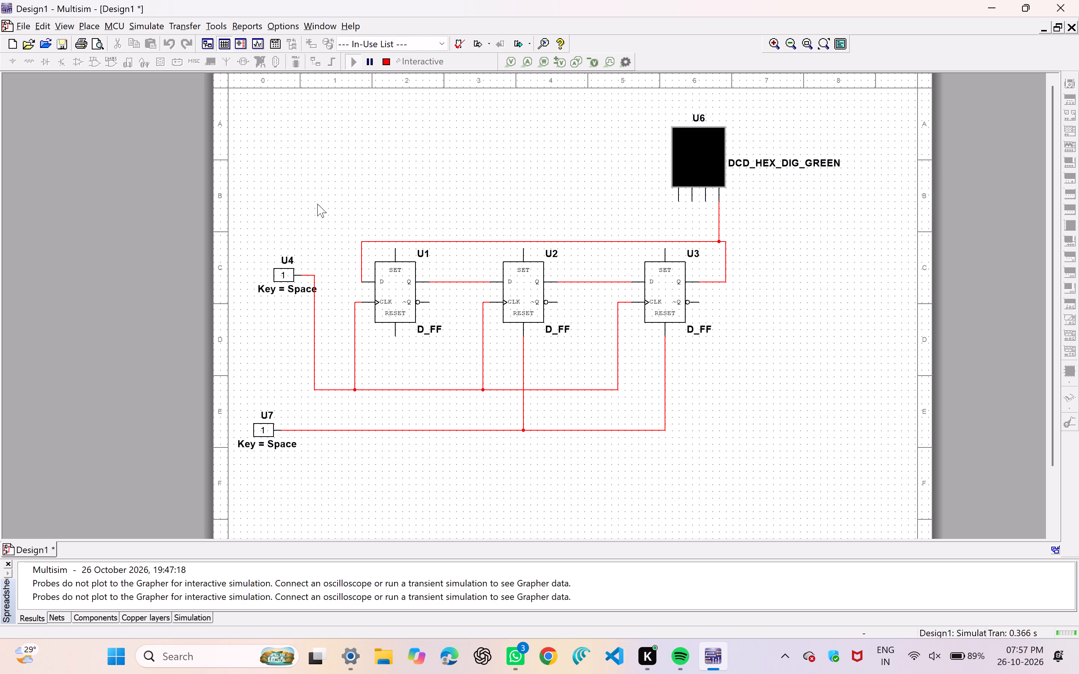
click(284, 272)
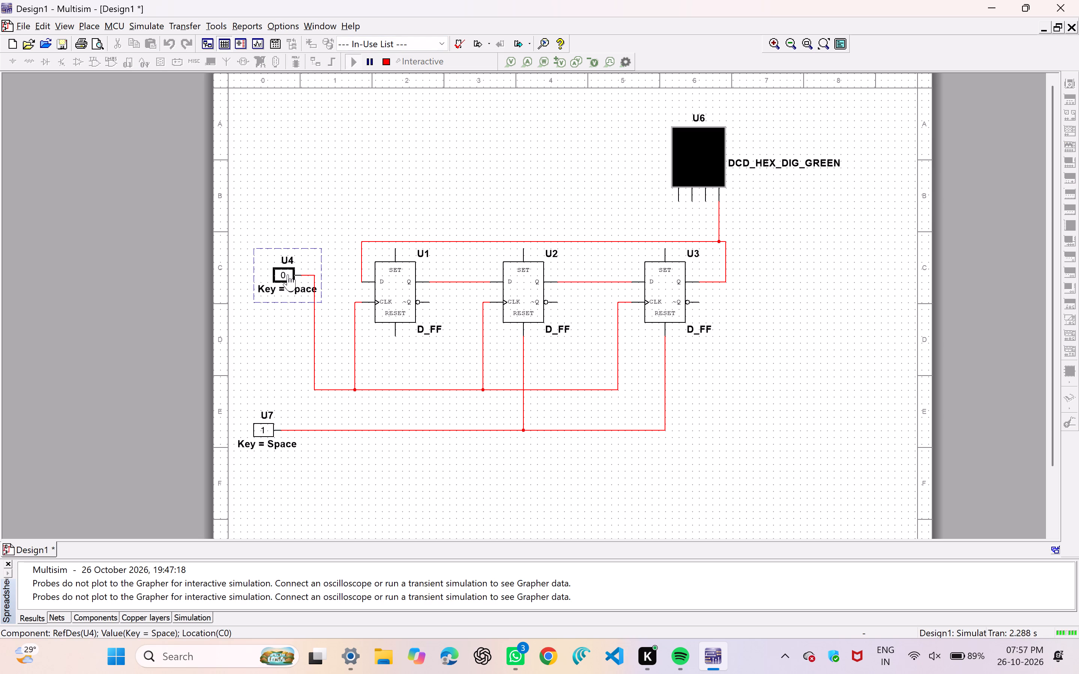
click(288, 276)
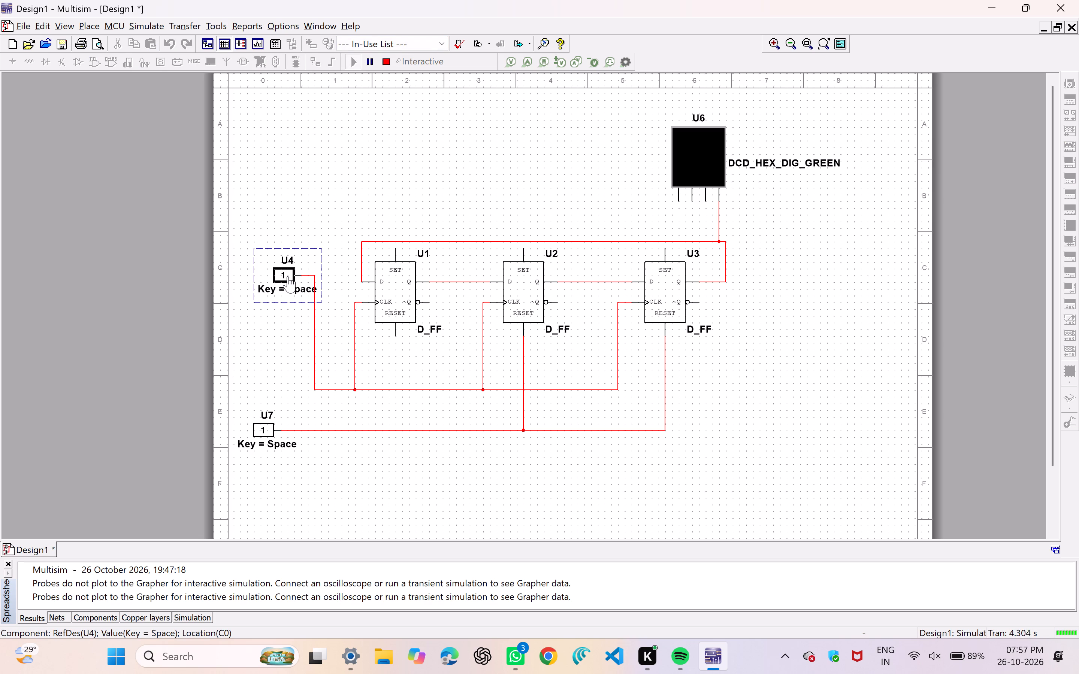
click(288, 276)
click(288, 276)
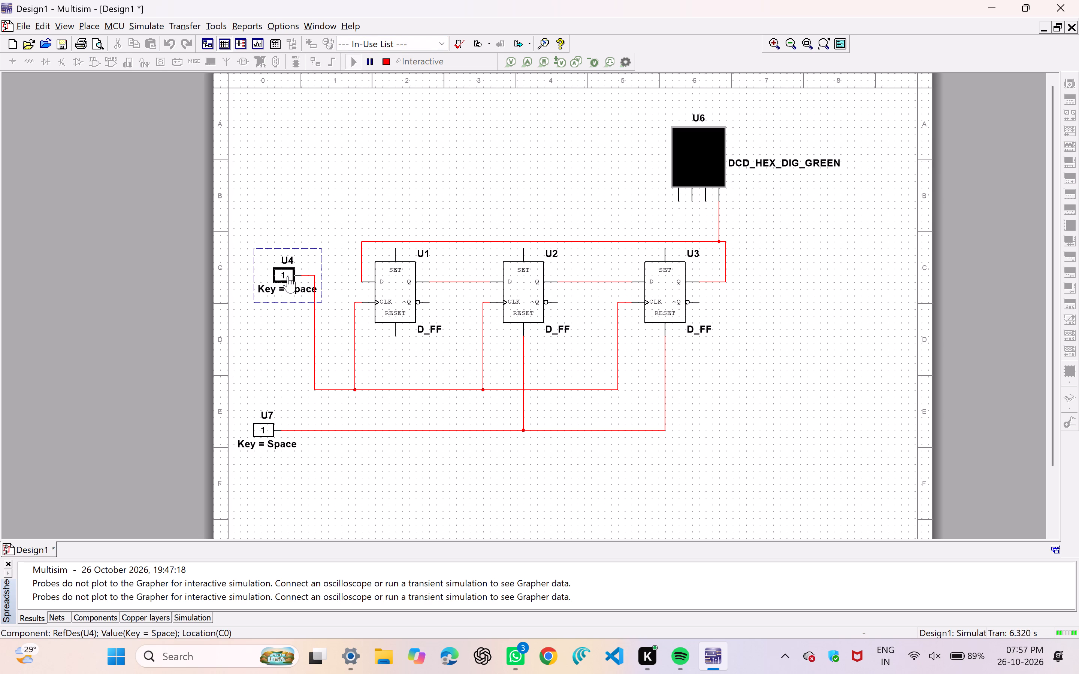
click(288, 276)
click(288, 276)
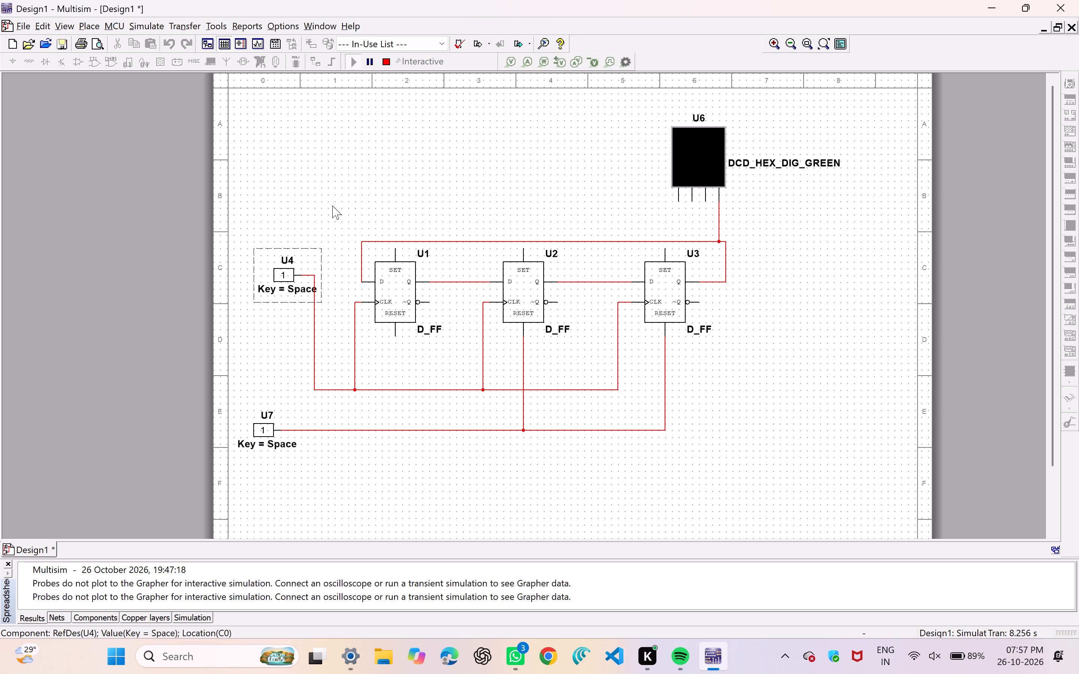
click(329, 202)
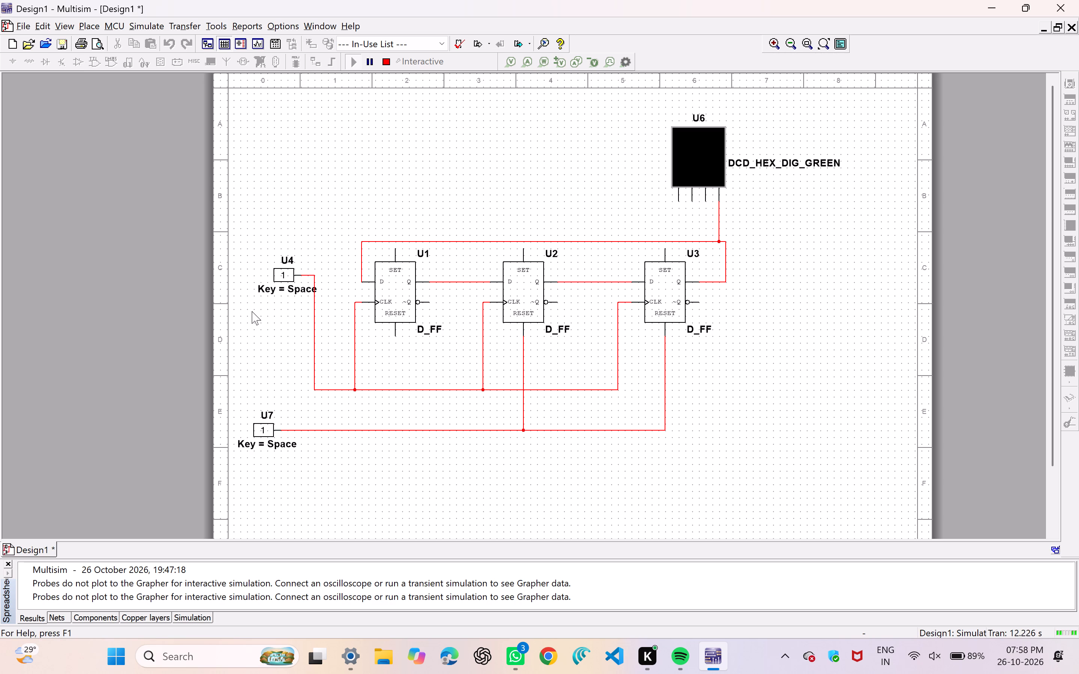
double_click(283, 276)
click(382, 64)
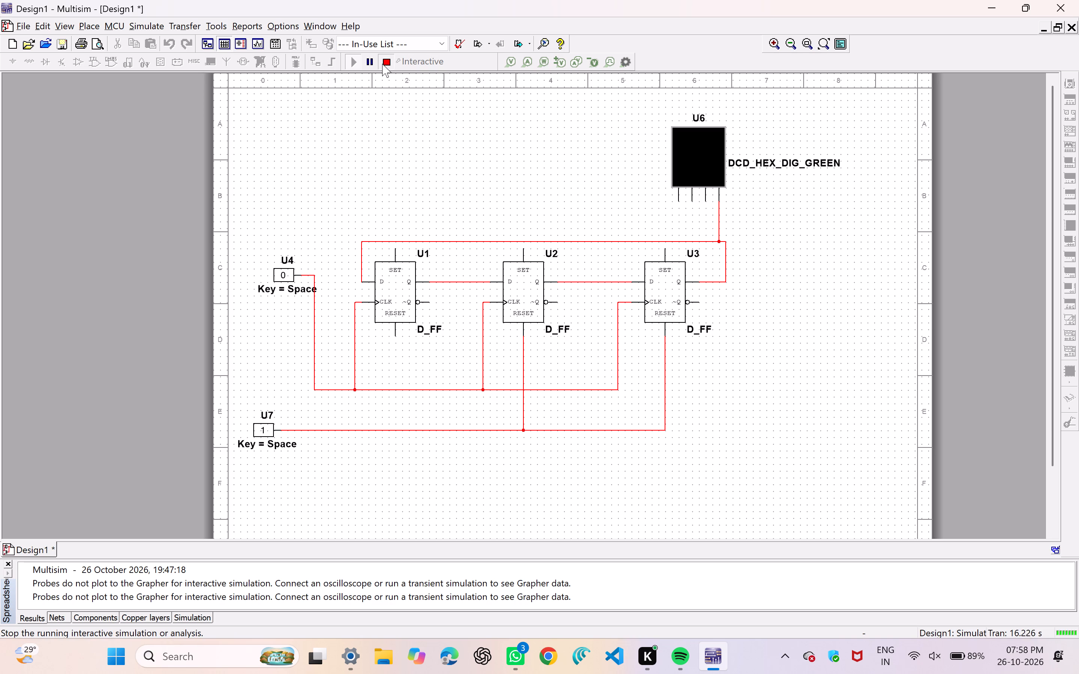
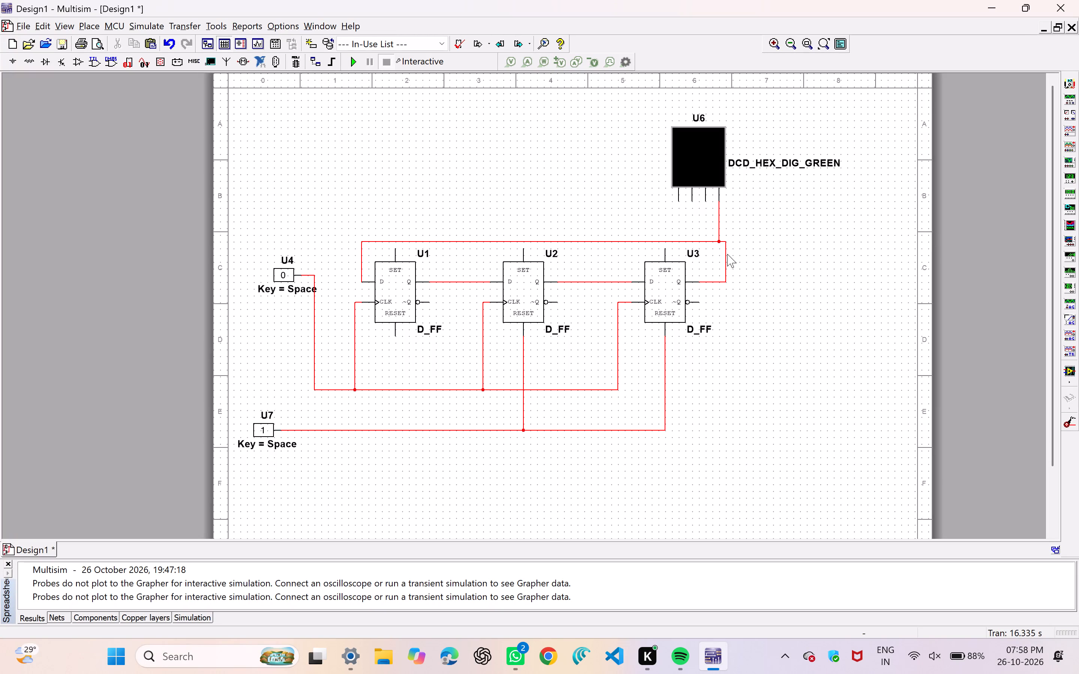
Set digital constant U4 to 1, run the interactive simulation to check display U6, and stop it.
click(285, 275)
click(348, 58)
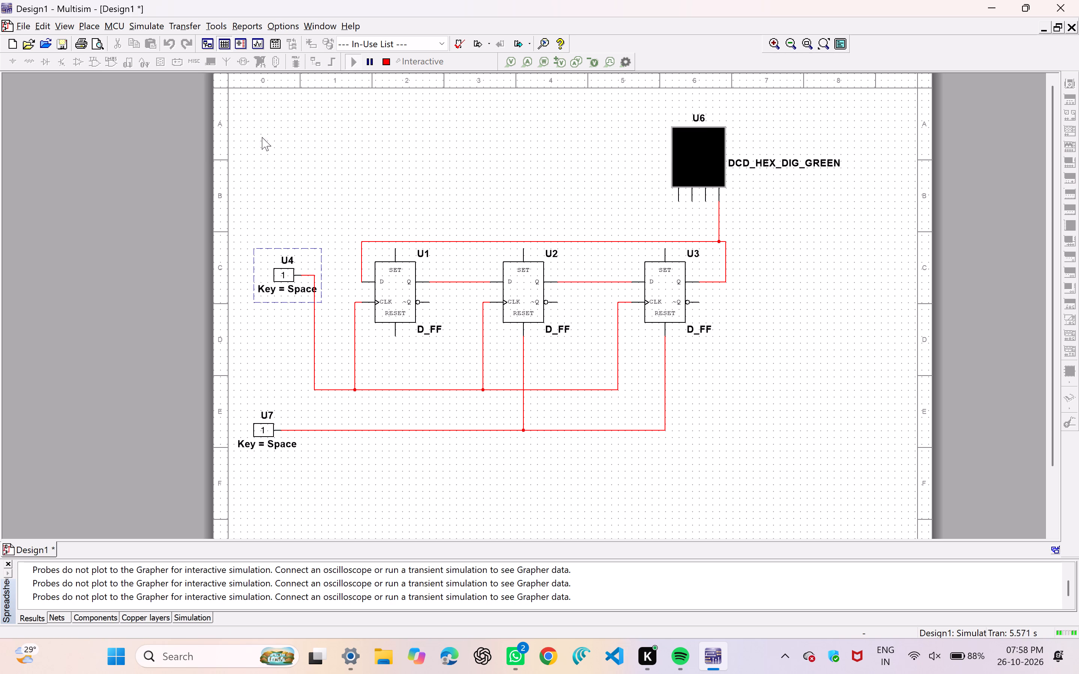
click(384, 60)
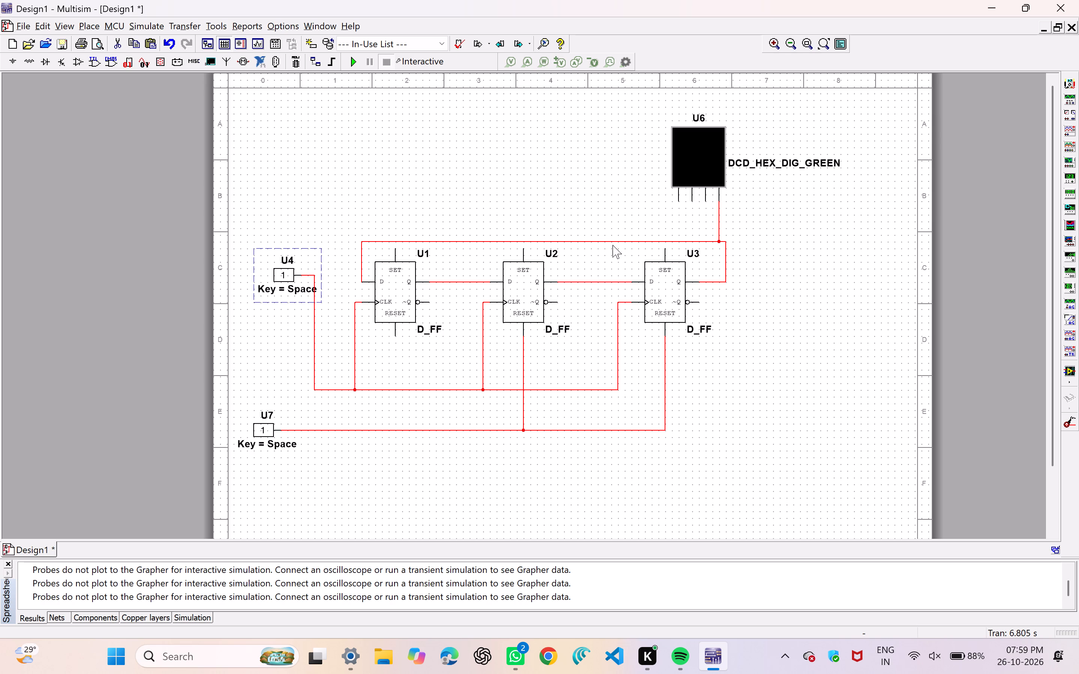
Copy green hex display U6 and place the duplicate beside it, level with U6 on the side toward flip-flop U2.
click(705, 154)
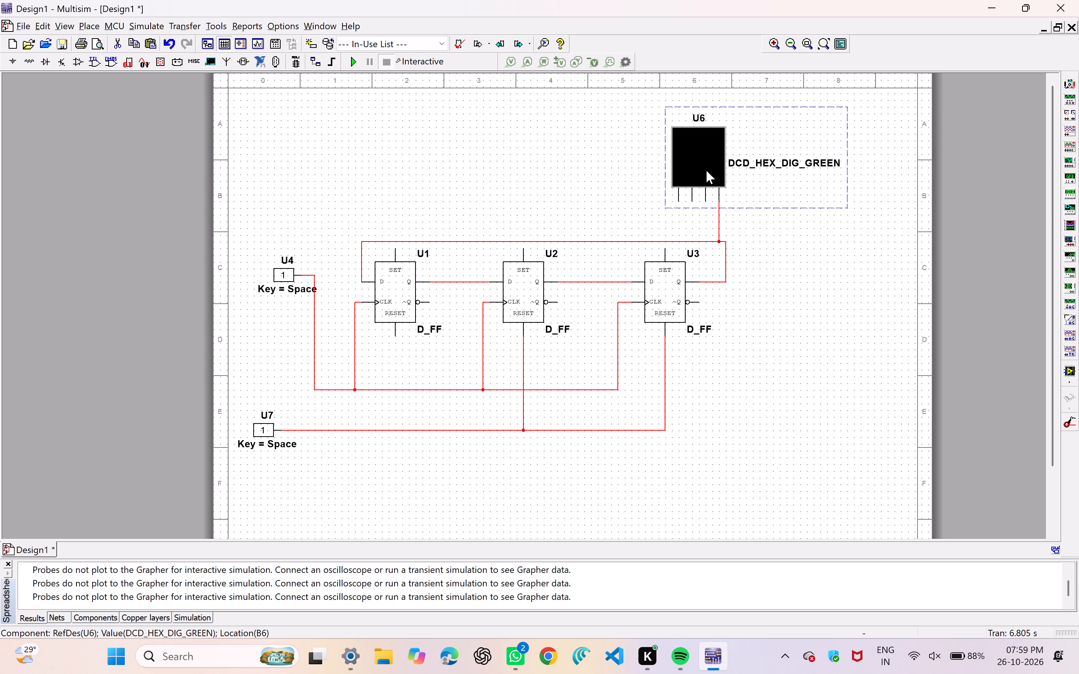
key(ctrl+c)
click(603, 178)
key(ctrl+v)
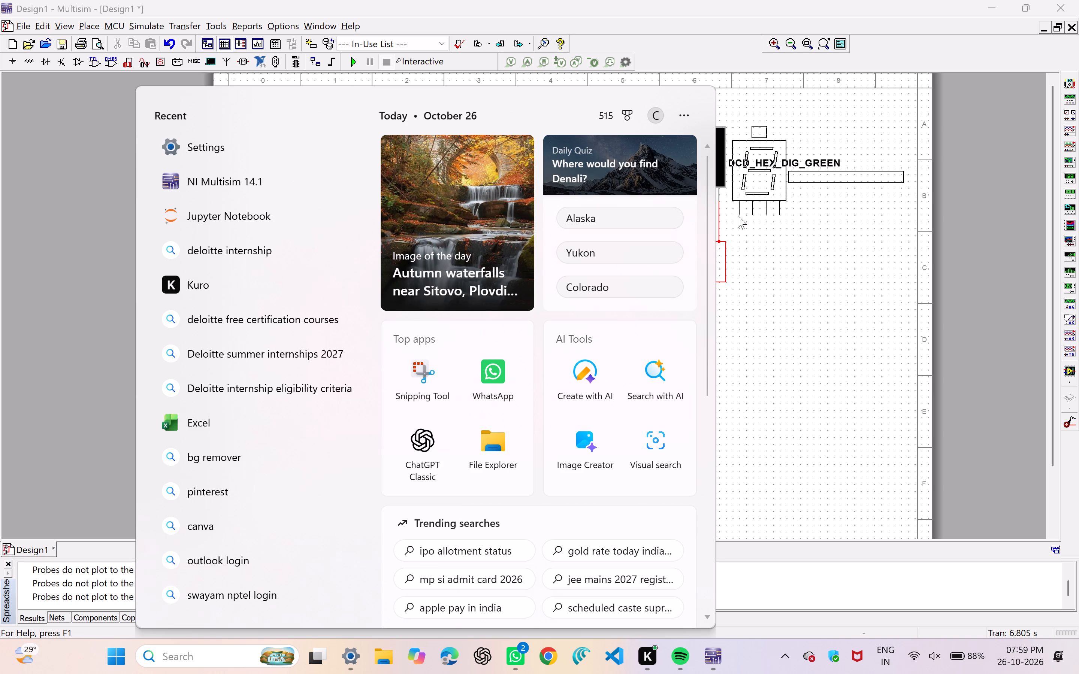
click(738, 215)
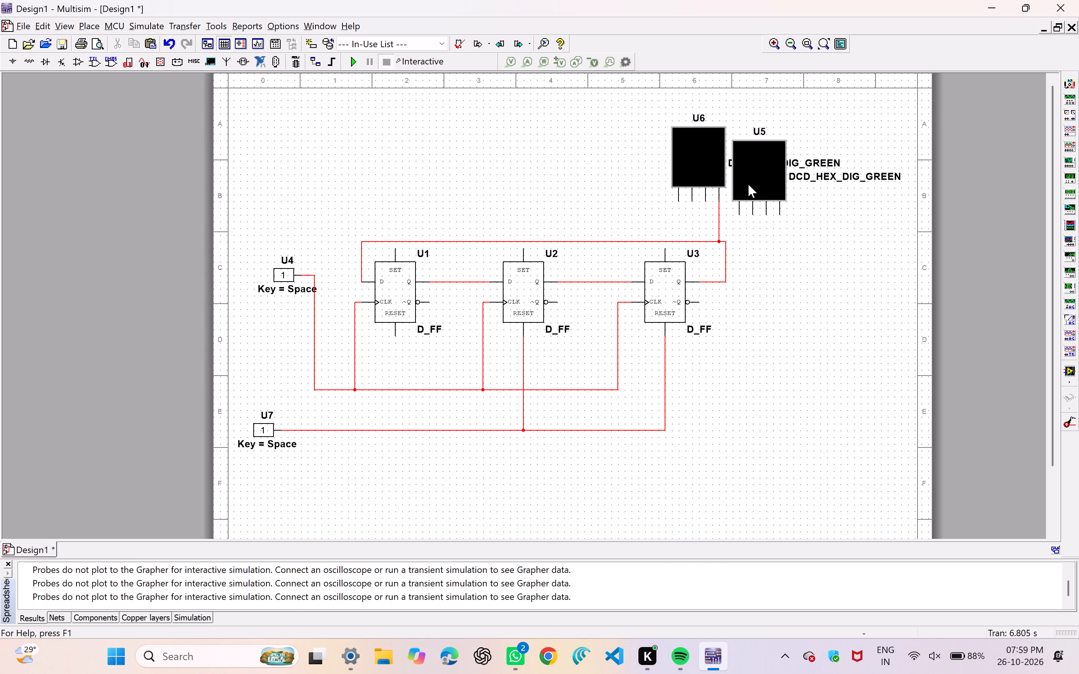
click(748, 184)
drag(761, 174, 615, 157)
click(632, 157)
drag(622, 157, 618, 173)
drag(614, 171, 611, 161)
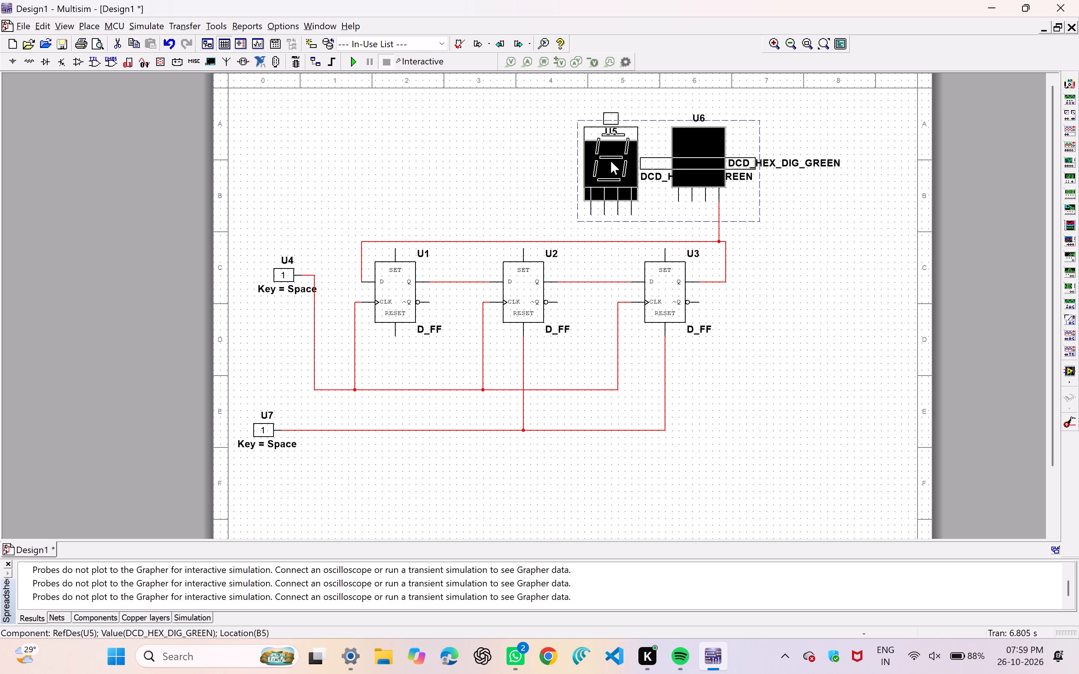
drag(611, 161, 611, 151)
drag(623, 157, 623, 159)
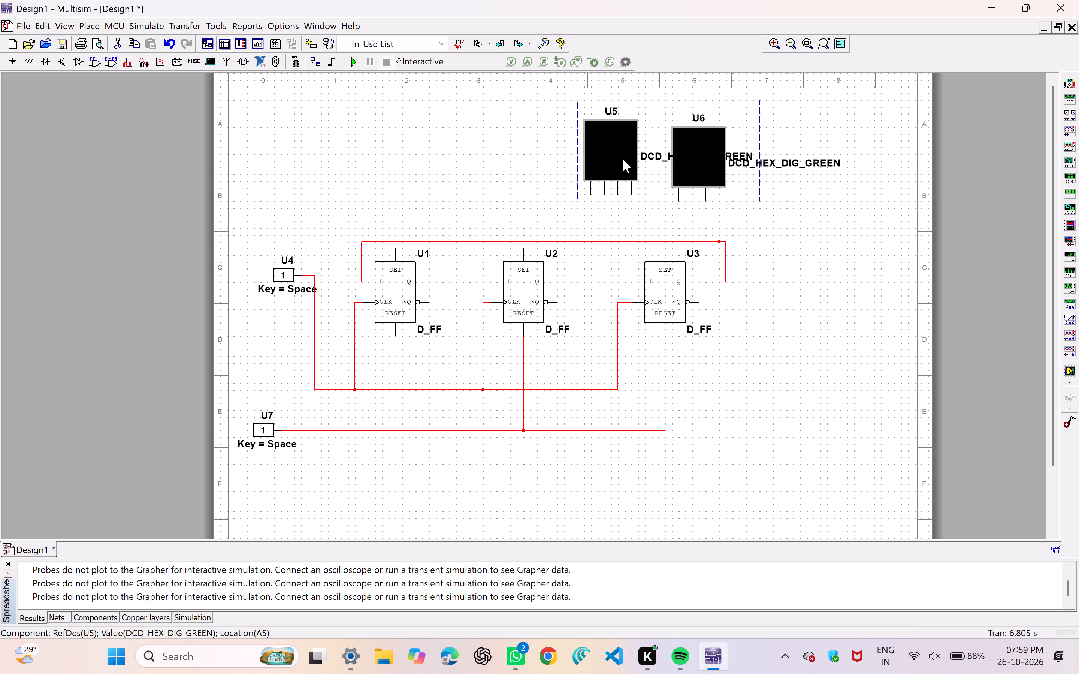
drag(623, 159, 621, 170)
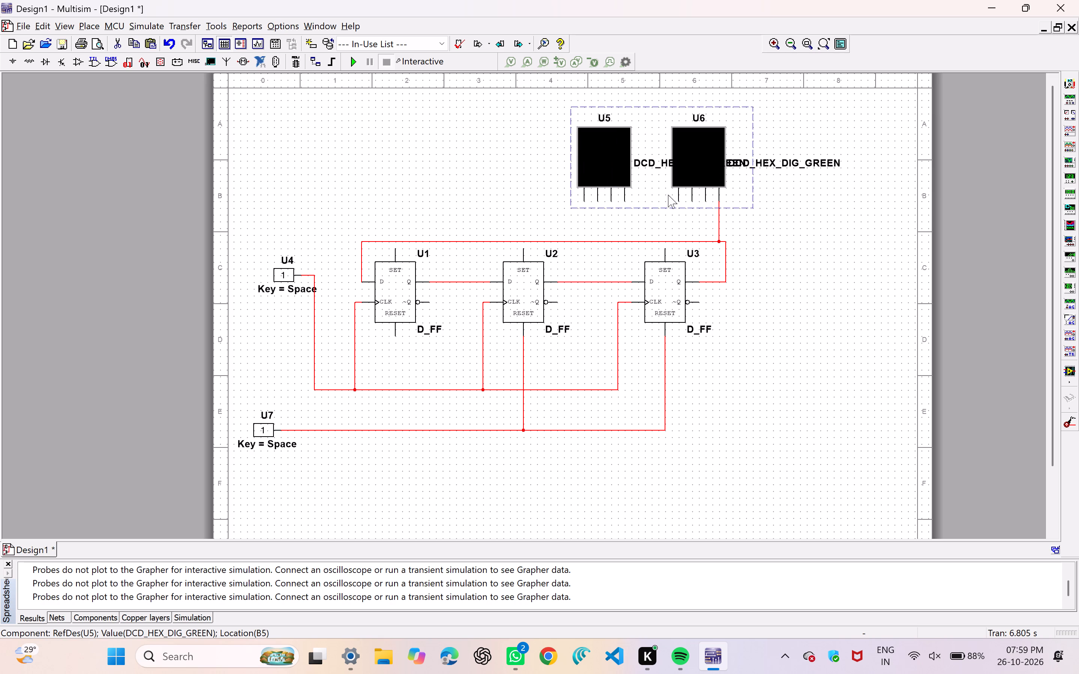
Place two more copies of the green hex display beside U5, extending the row above the flip-flops to four displays.
key(ctrl+v)
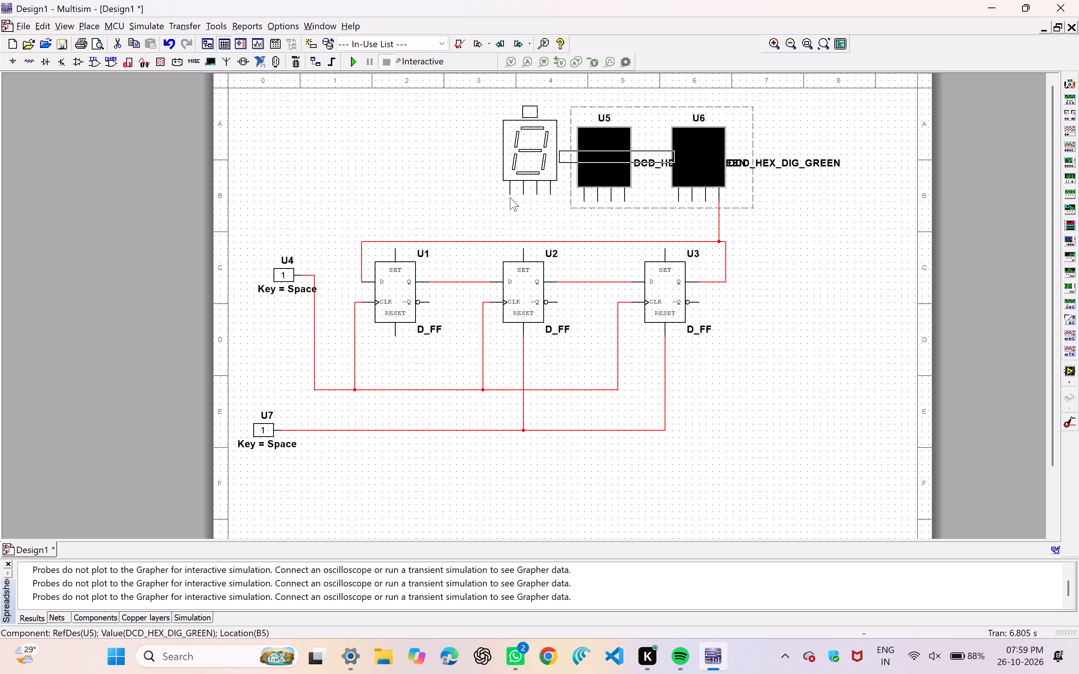
click(507, 197)
drag(526, 154, 519, 164)
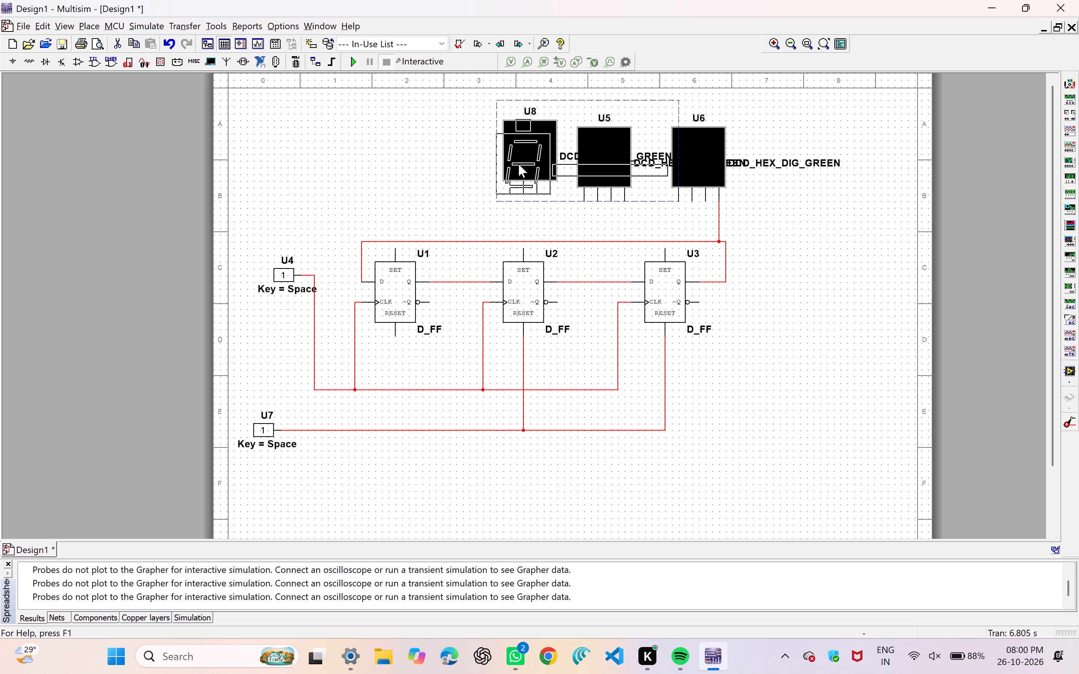
drag(519, 164, 516, 168)
drag(516, 168, 516, 166)
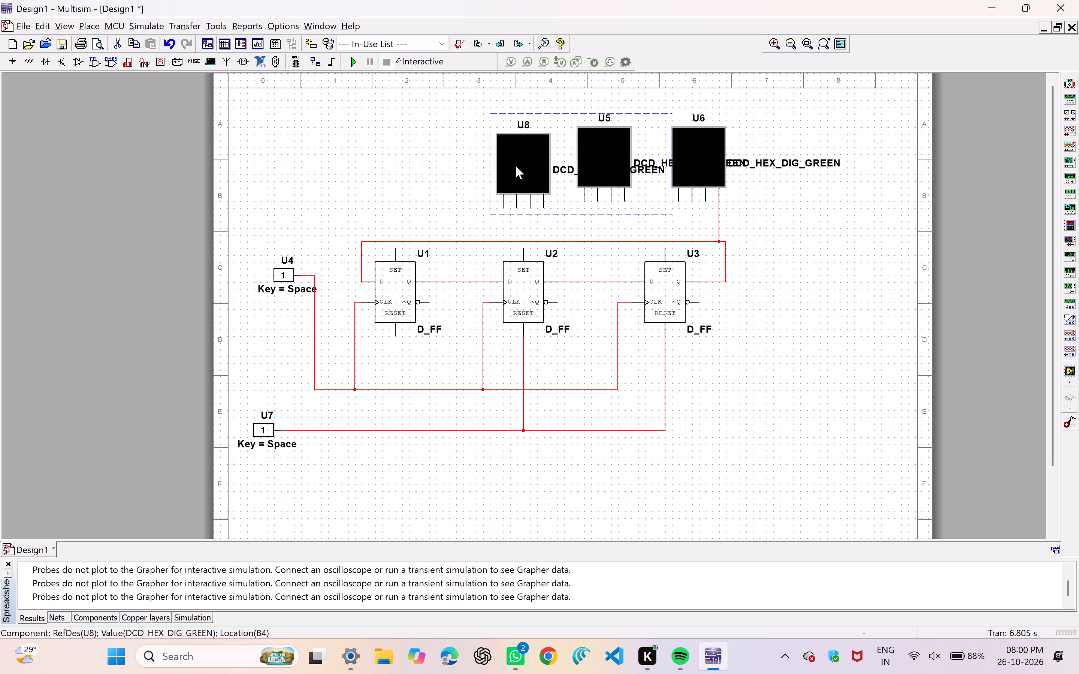
drag(516, 166, 515, 152)
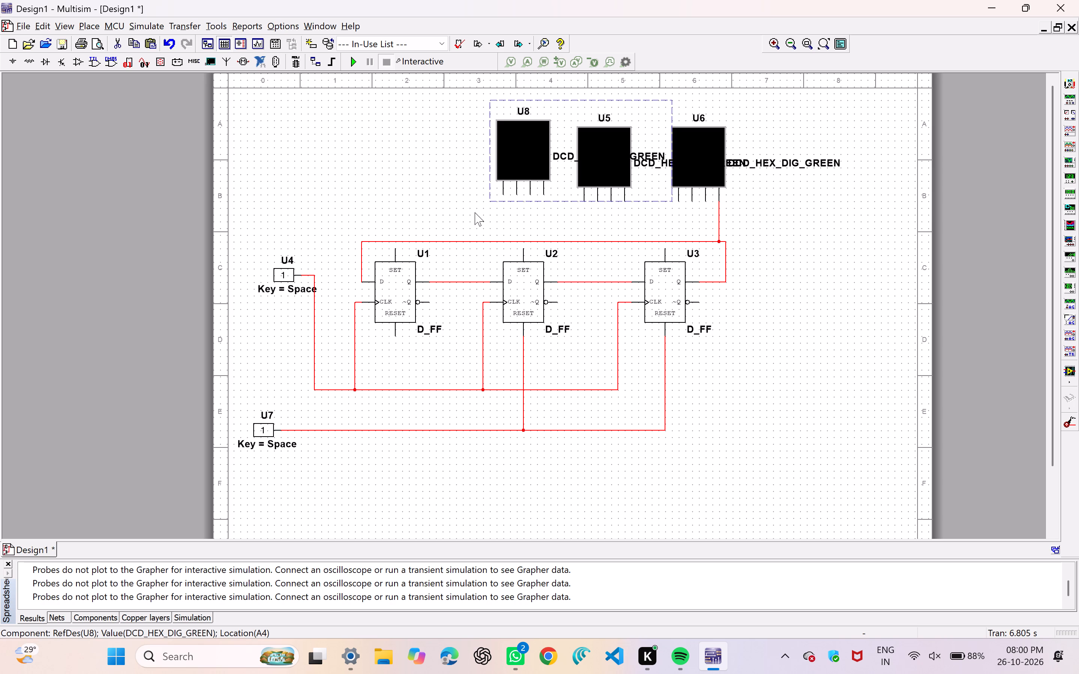
key(ctrl+v)
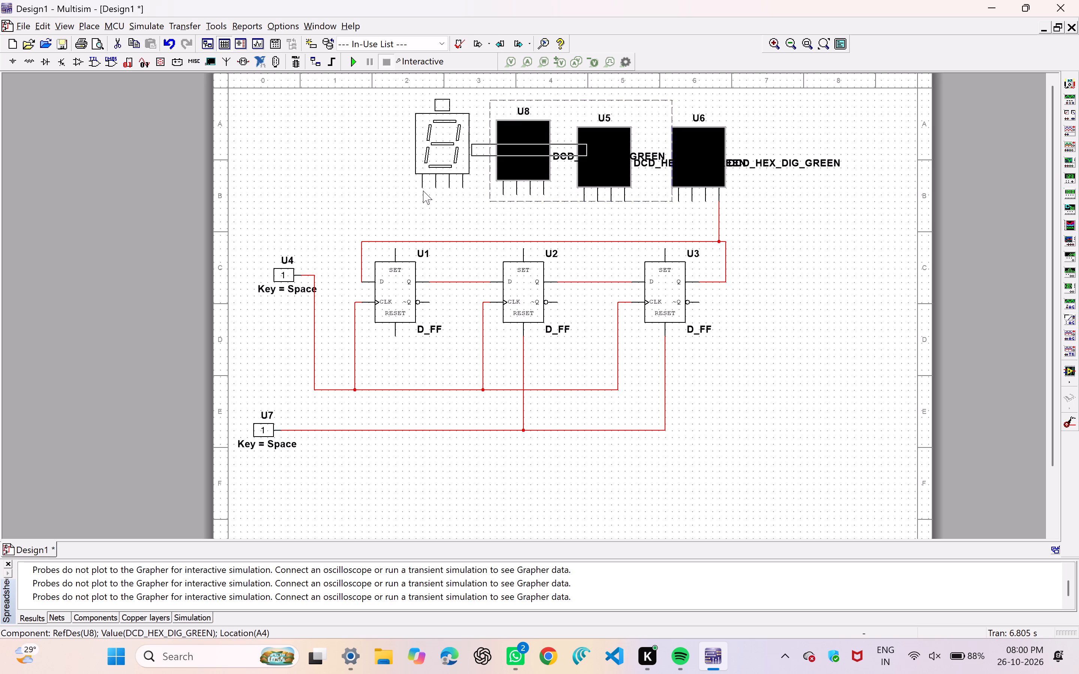
click(423, 191)
Delete the wire connecting display U6 to the feedback line above flip-flop U3.
click(668, 303)
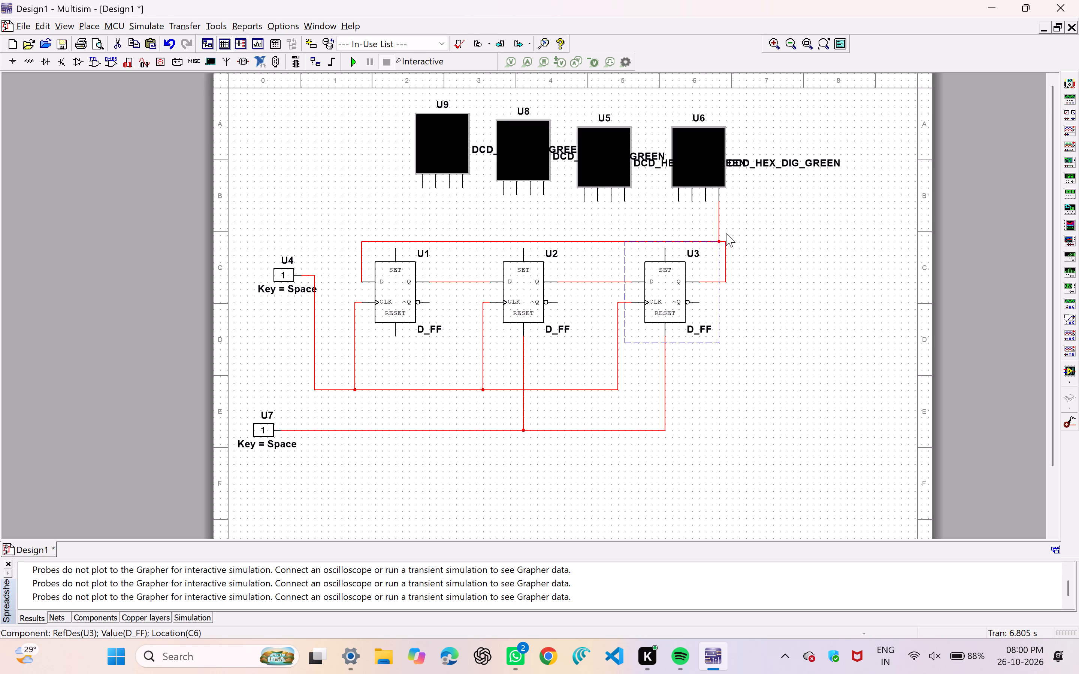
click(718, 226)
key(Delete)
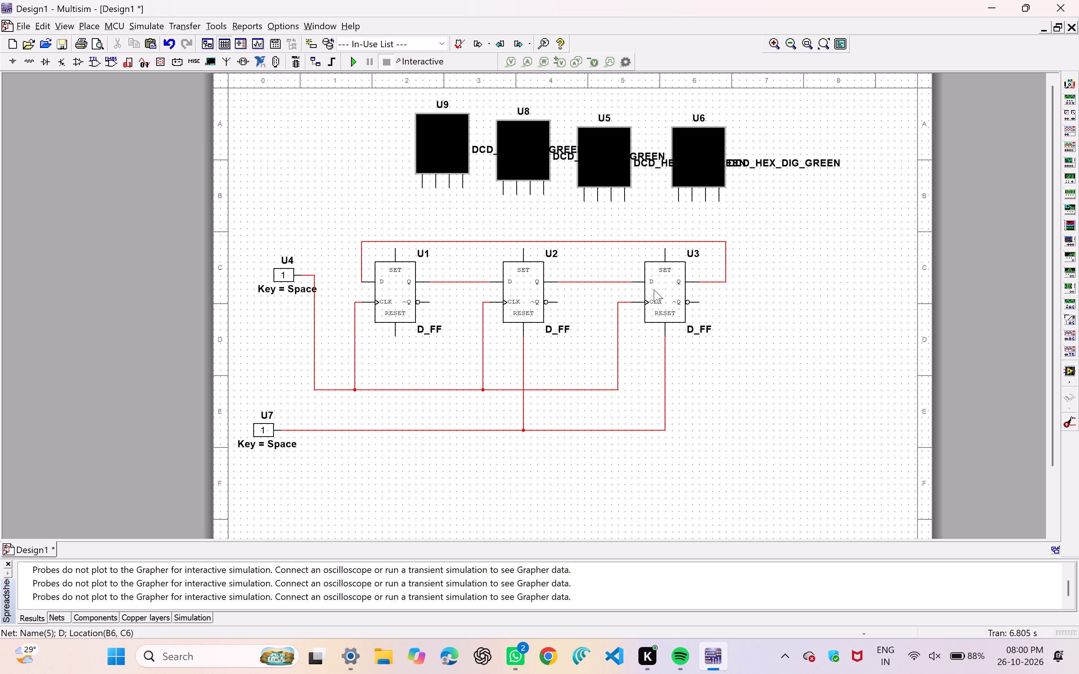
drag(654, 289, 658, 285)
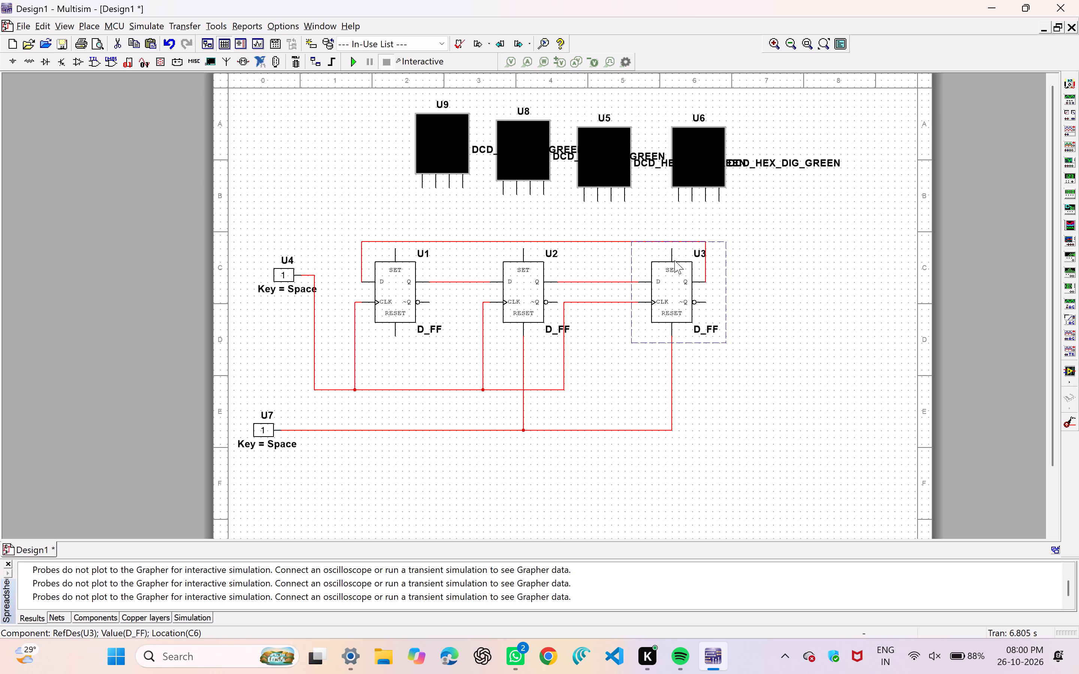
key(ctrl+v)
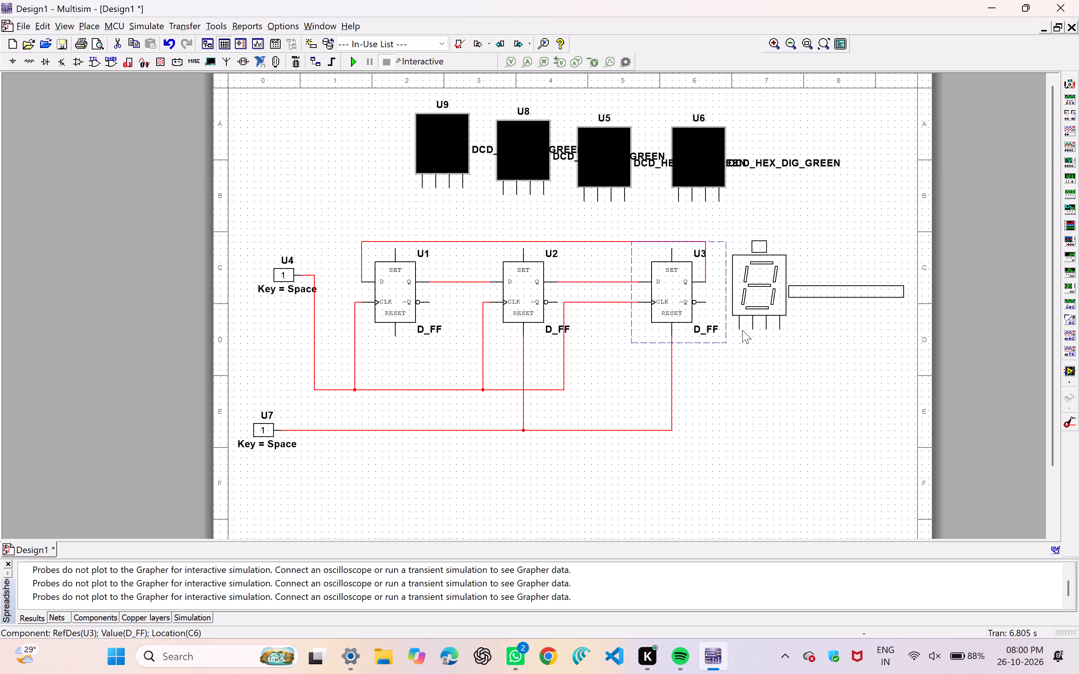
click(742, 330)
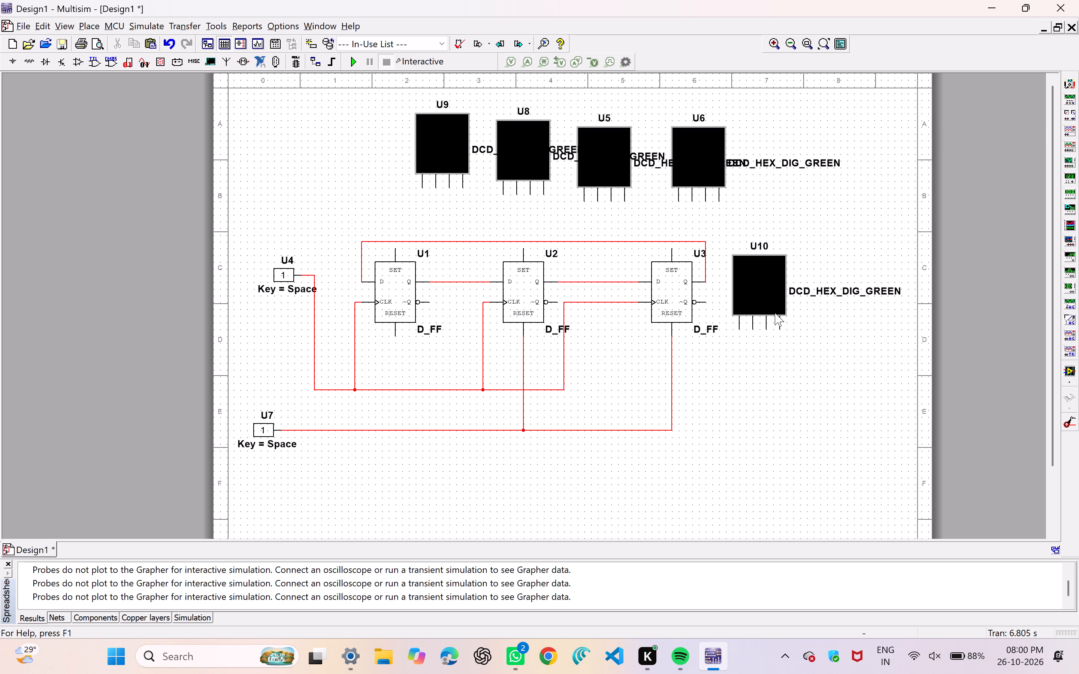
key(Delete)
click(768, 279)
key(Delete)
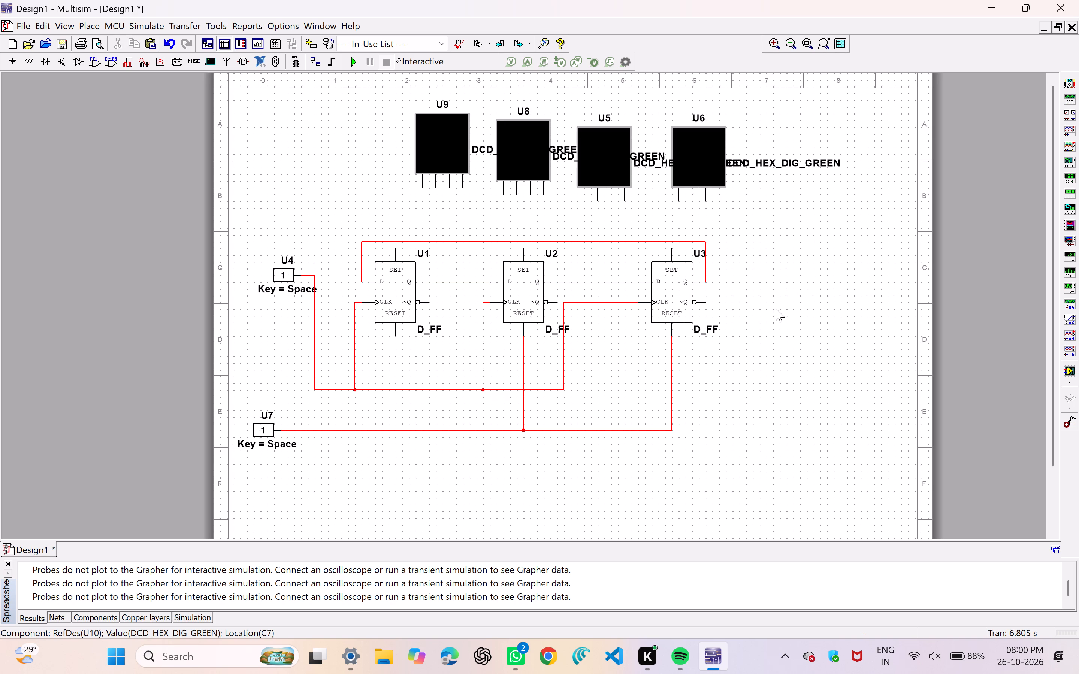
Copy D flip-flop U3 and place the duplicate as a fourth stage beyond it.
click(662, 302)
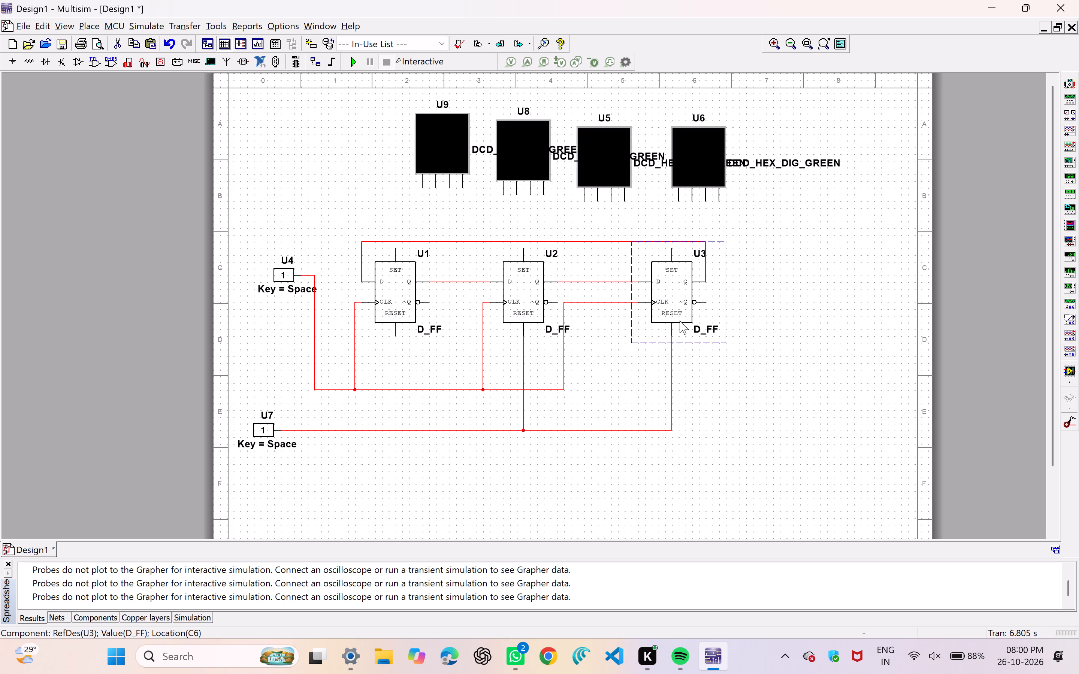
key(ctrl+c)
click(765, 312)
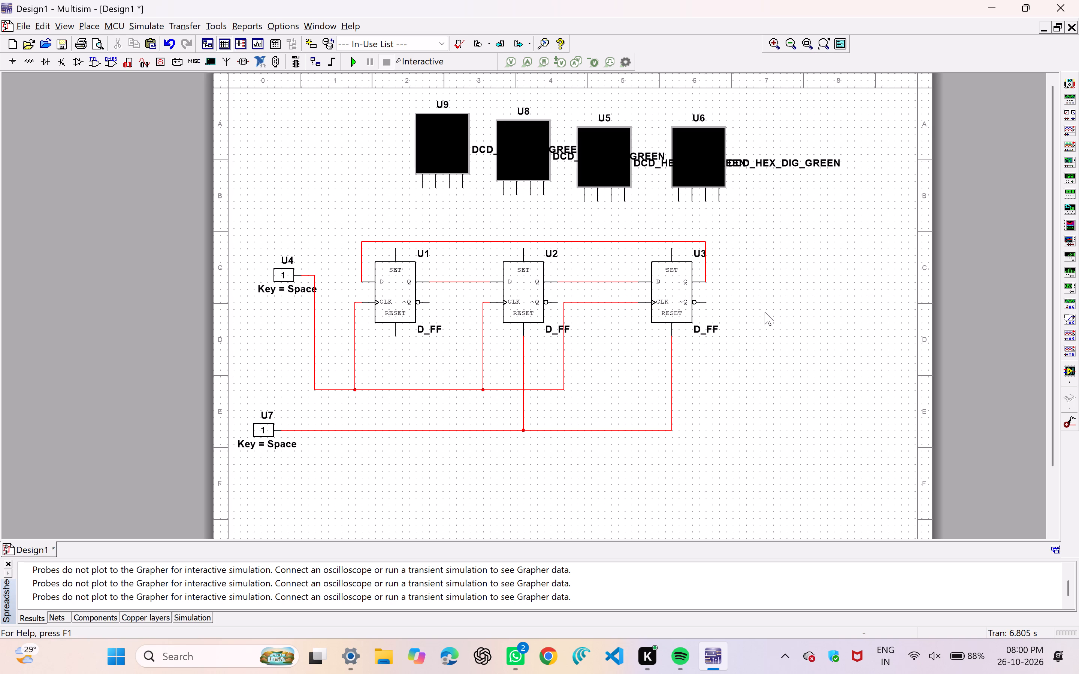
key(ctrl+v)
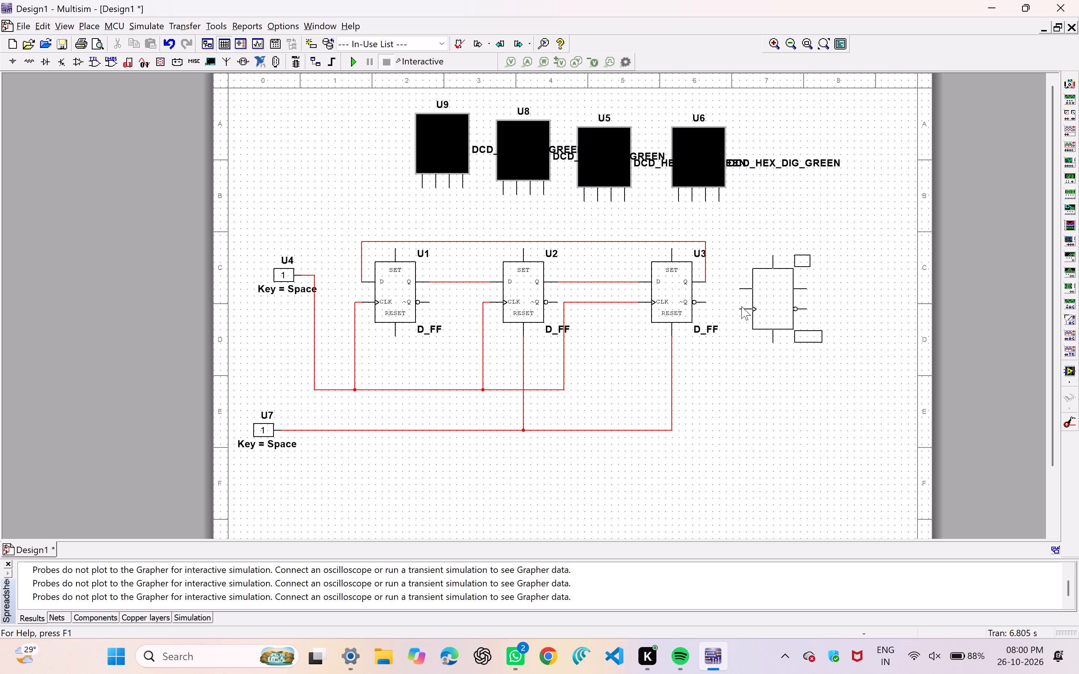
click(740, 308)
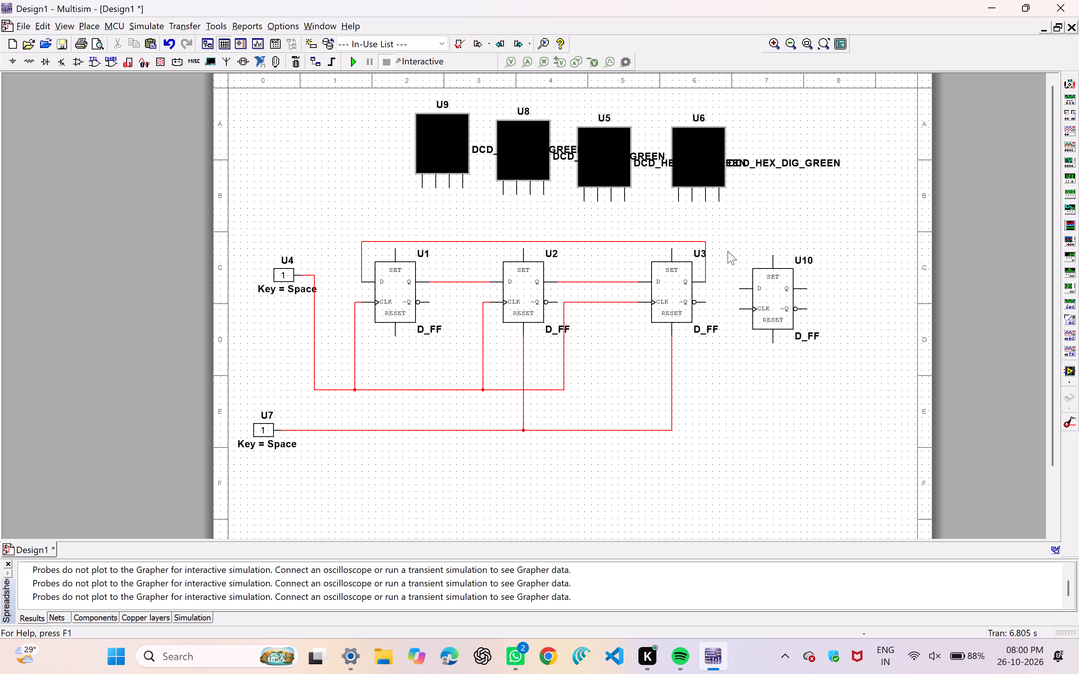
Delete the feedback wire running from the Q output of U3 to the D input of U1.
click(695, 240)
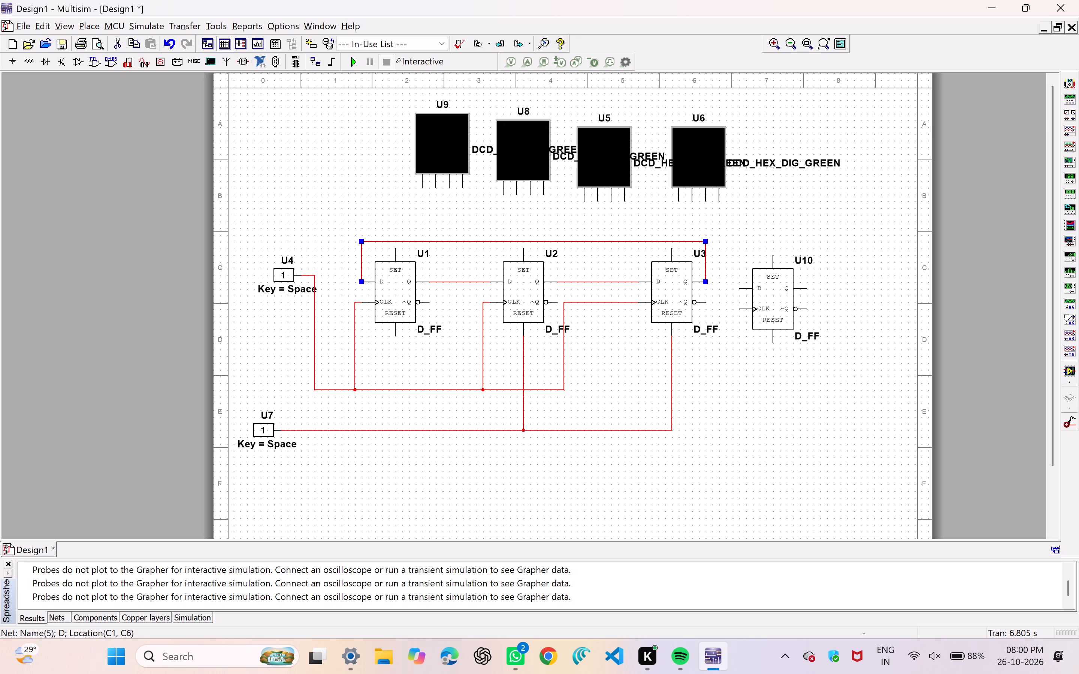
key(Delete)
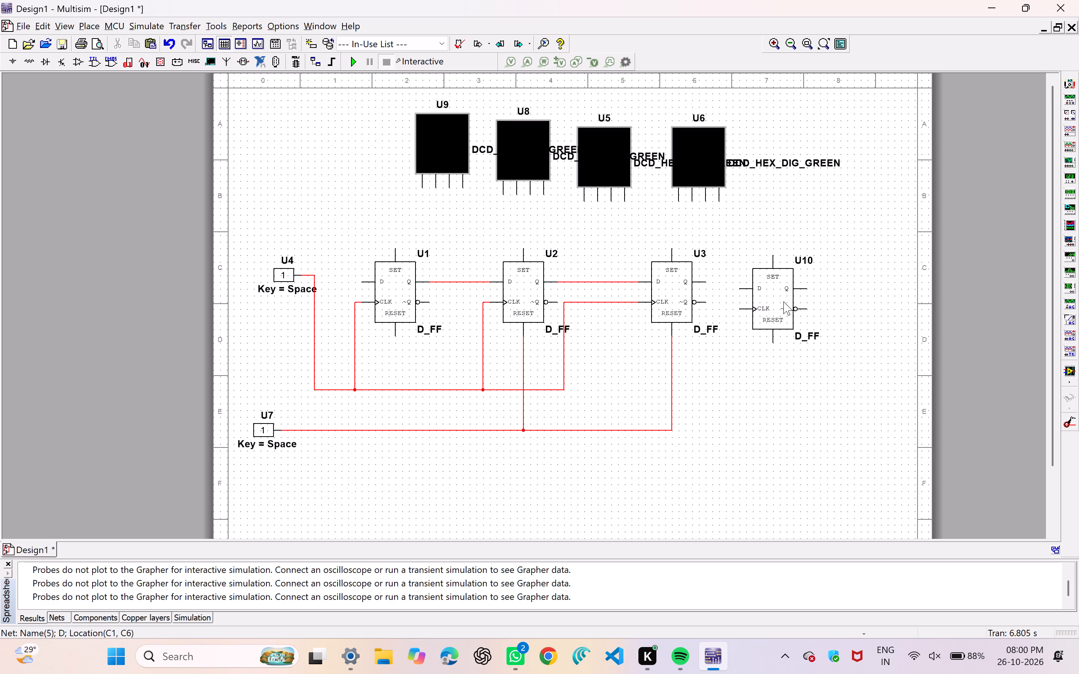
Move flip-flop U3 close beside U2, and shift flip-flop U10 nearer so it lines up with the row.
click(783, 301)
click(663, 291)
drag(671, 285, 659, 285)
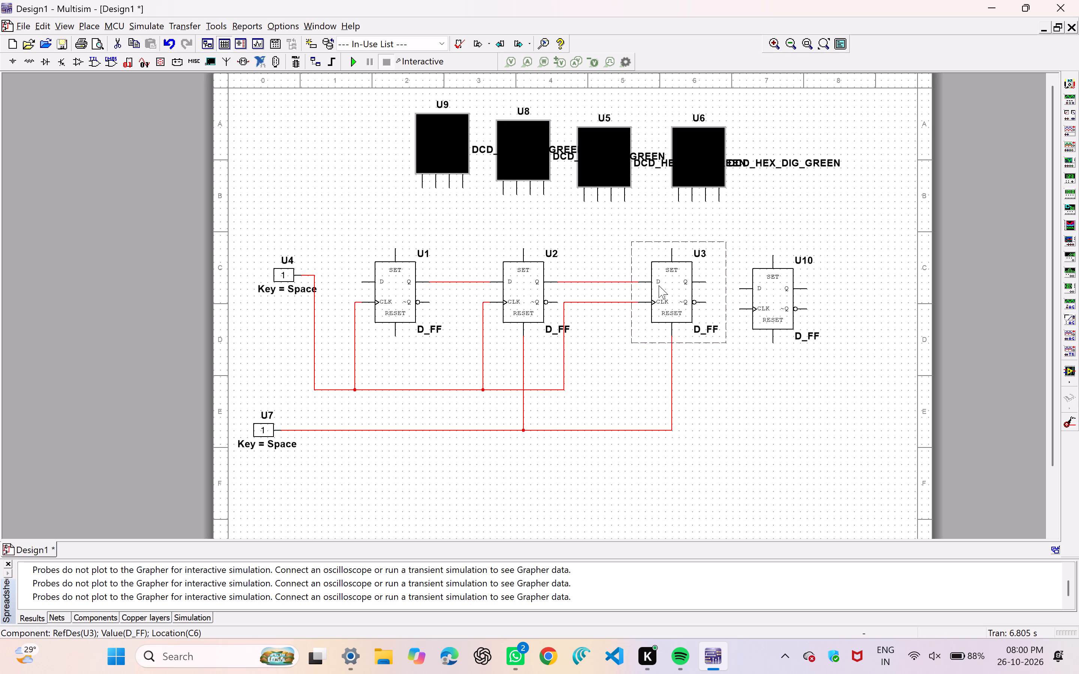
drag(659, 285, 607, 286)
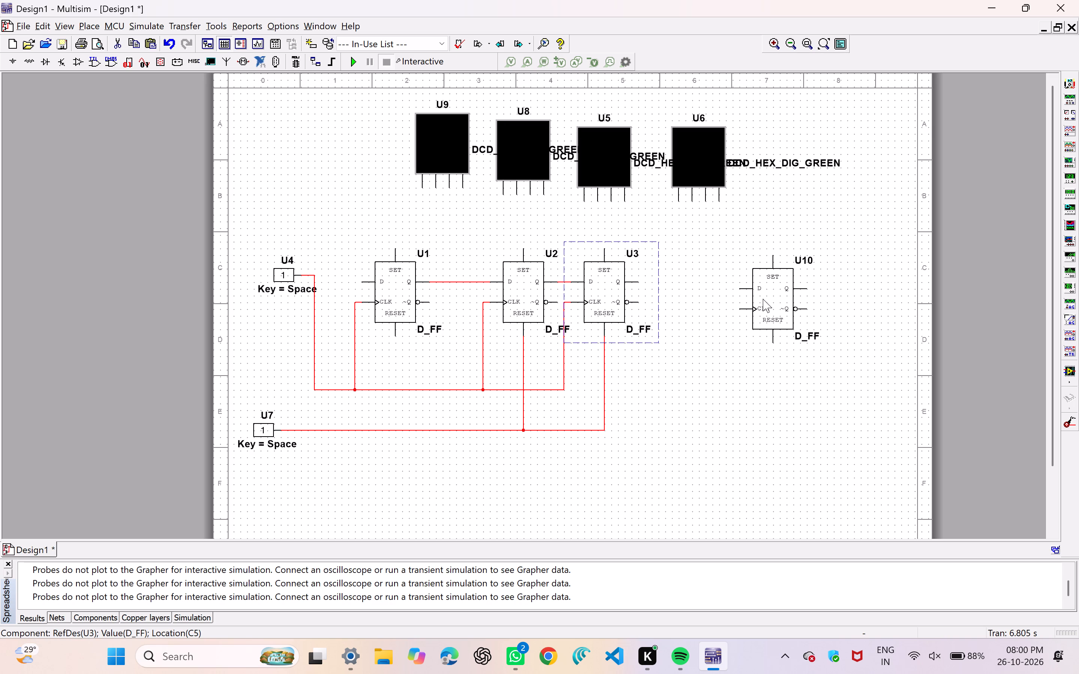
click(766, 298)
drag(780, 298, 716, 286)
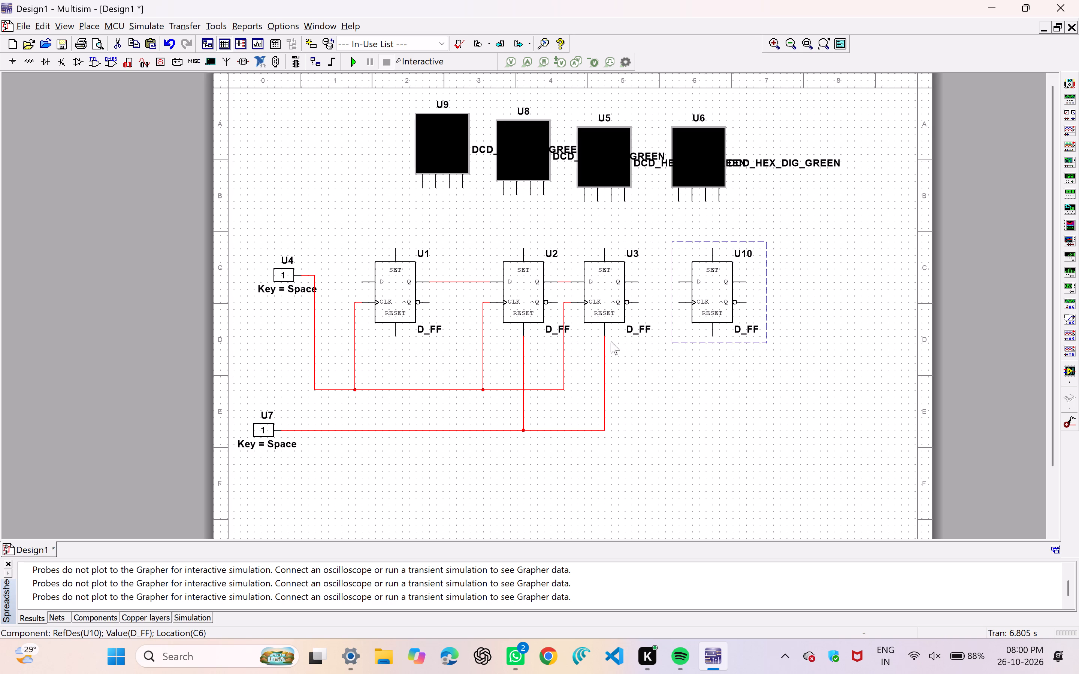
Wire the CLK input of flip-flop U10 to the shared clock line below U3.
click(676, 302)
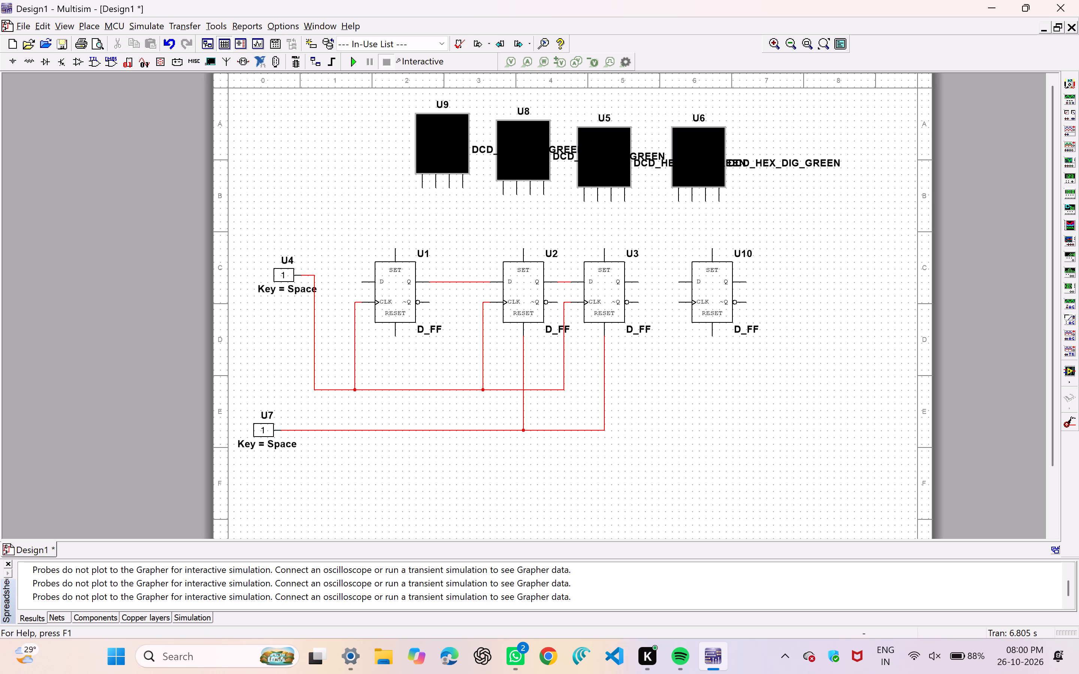
drag(676, 302, 676, 320)
click(680, 304)
click(563, 388)
Close the four-stage ring by wiring U3's Q to U10's D and U10's Q back to U1's D.
click(640, 280)
click(678, 283)
drag(744, 283, 746, 286)
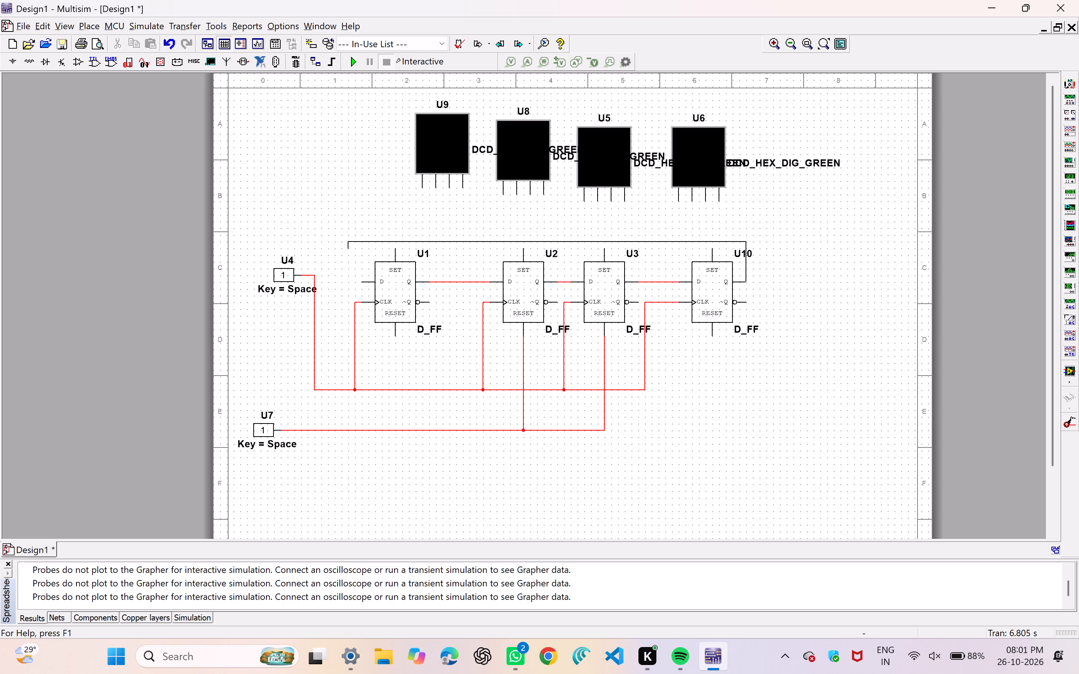
click(365, 282)
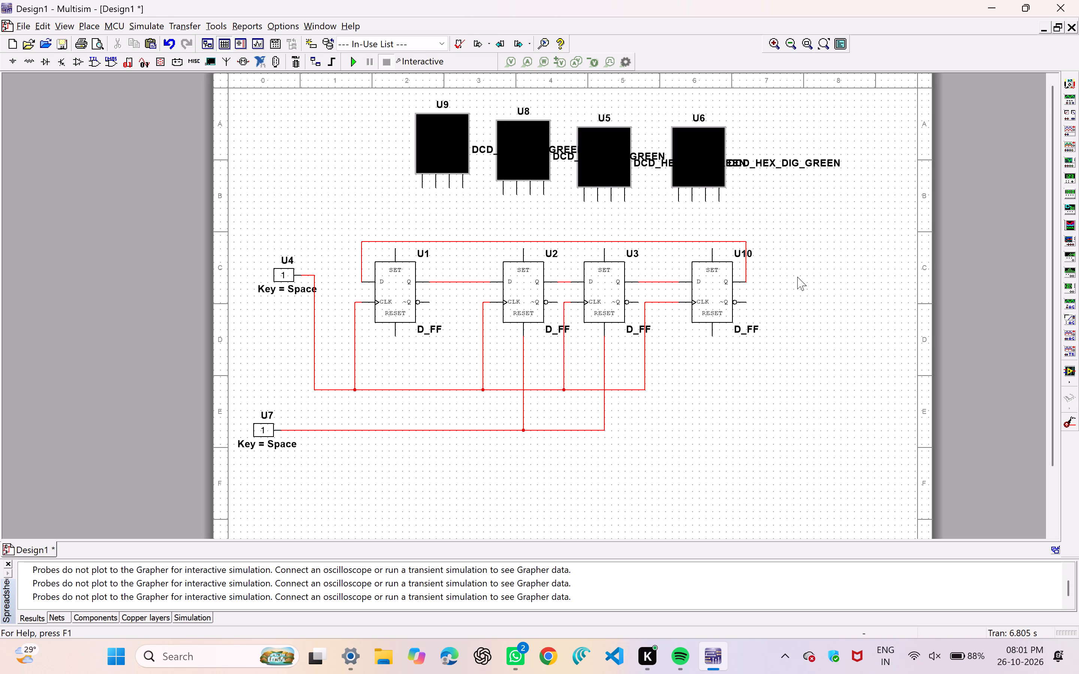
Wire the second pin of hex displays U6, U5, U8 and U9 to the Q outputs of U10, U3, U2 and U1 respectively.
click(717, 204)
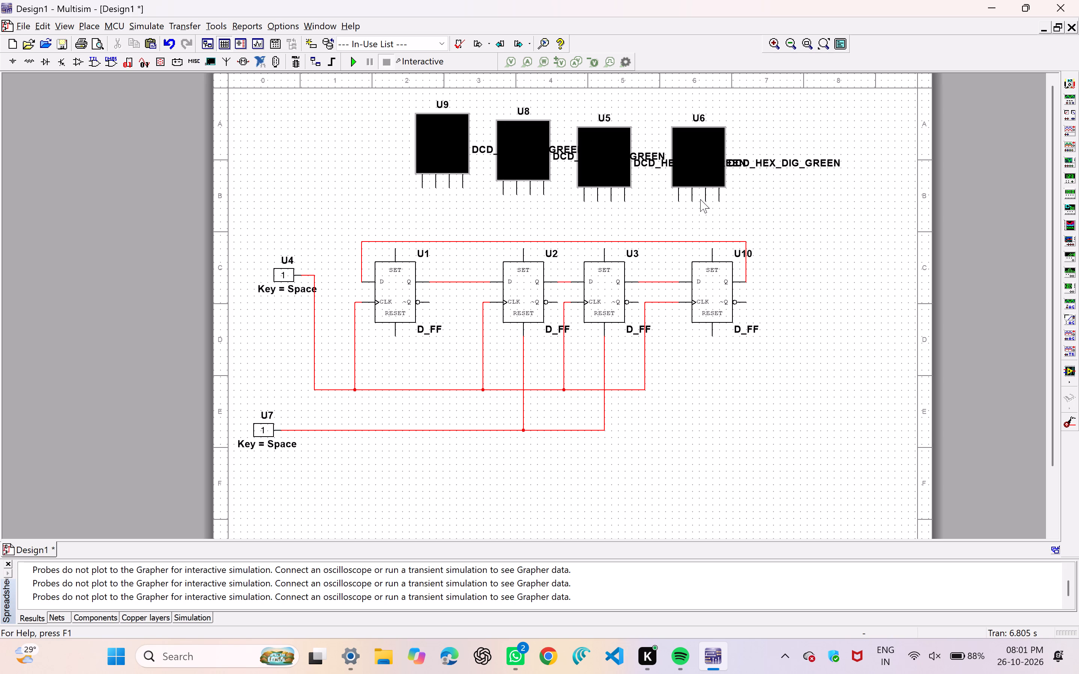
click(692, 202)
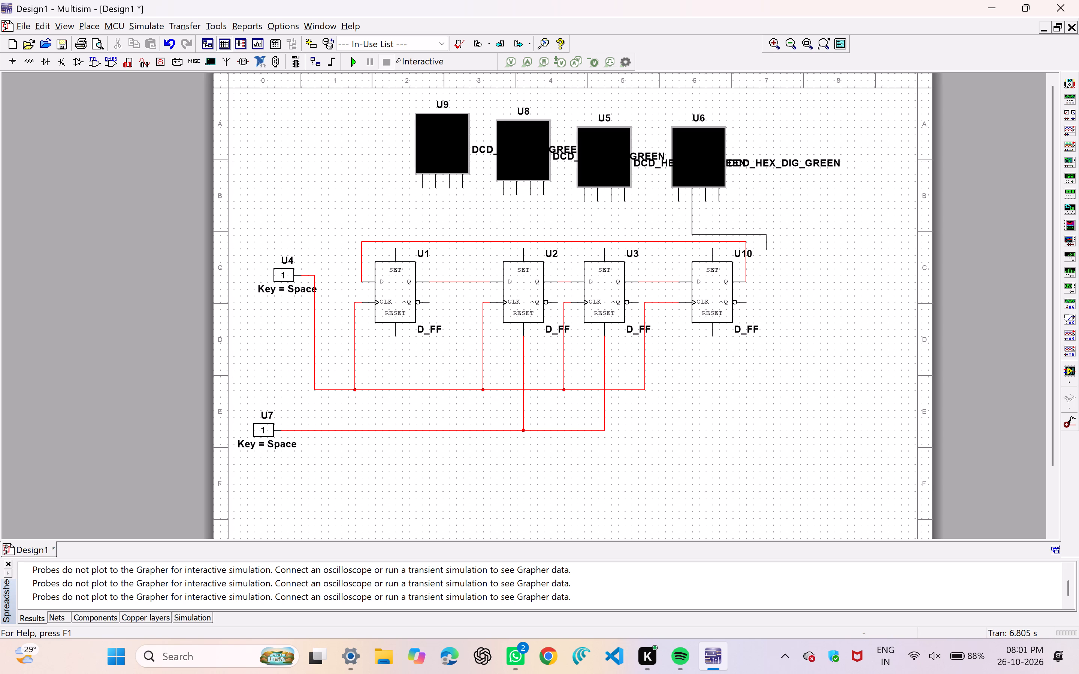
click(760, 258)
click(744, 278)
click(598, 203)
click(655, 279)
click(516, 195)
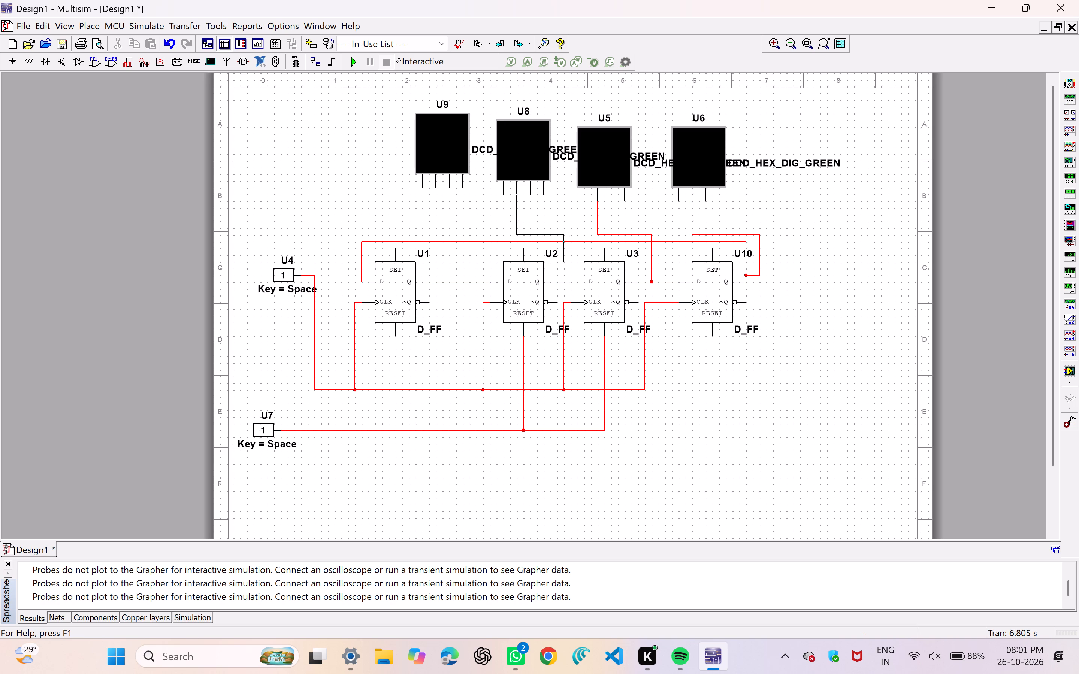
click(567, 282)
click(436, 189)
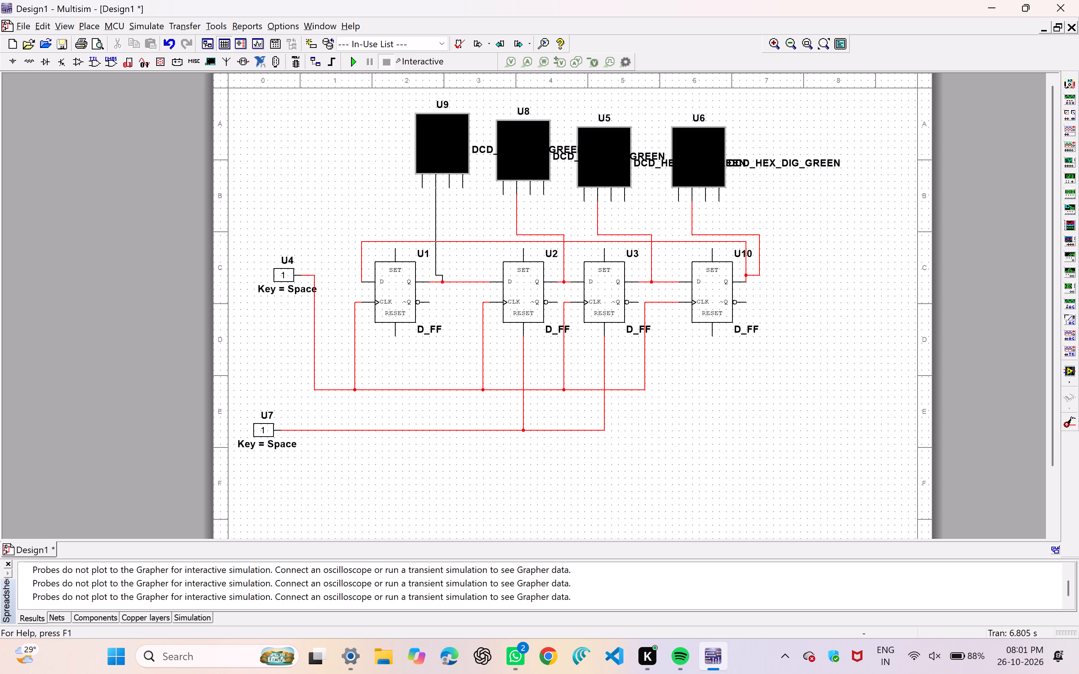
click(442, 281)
Run the interactive simulation and toggle clock input U4 repeatedly to check the four hex displays.
click(354, 65)
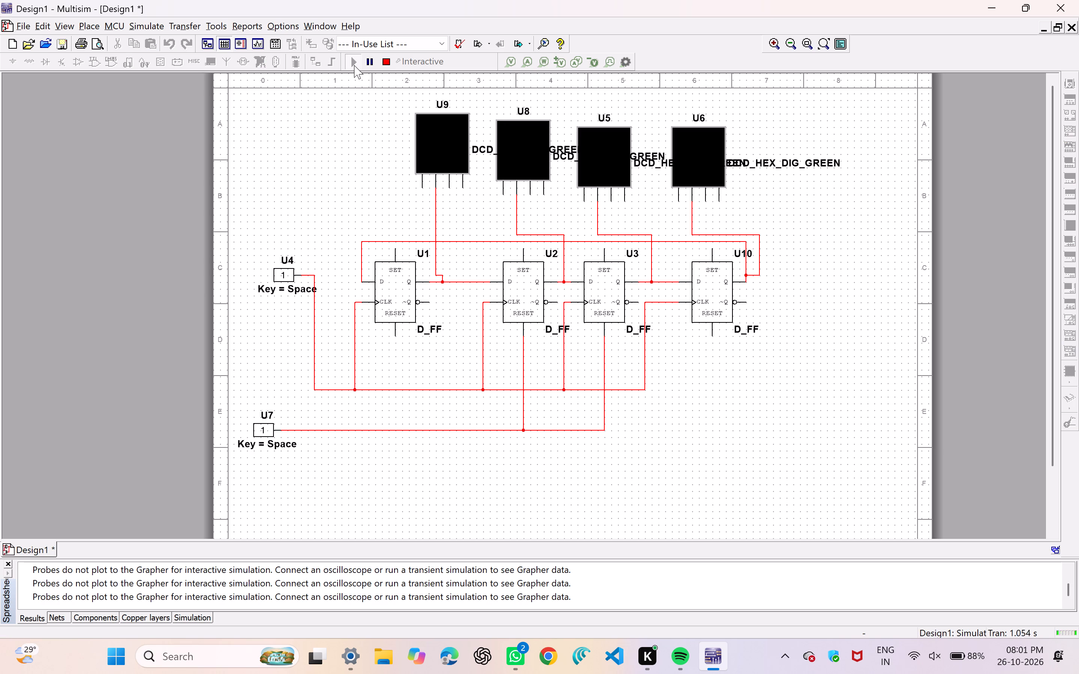
click(281, 273)
click(282, 273)
click(284, 273)
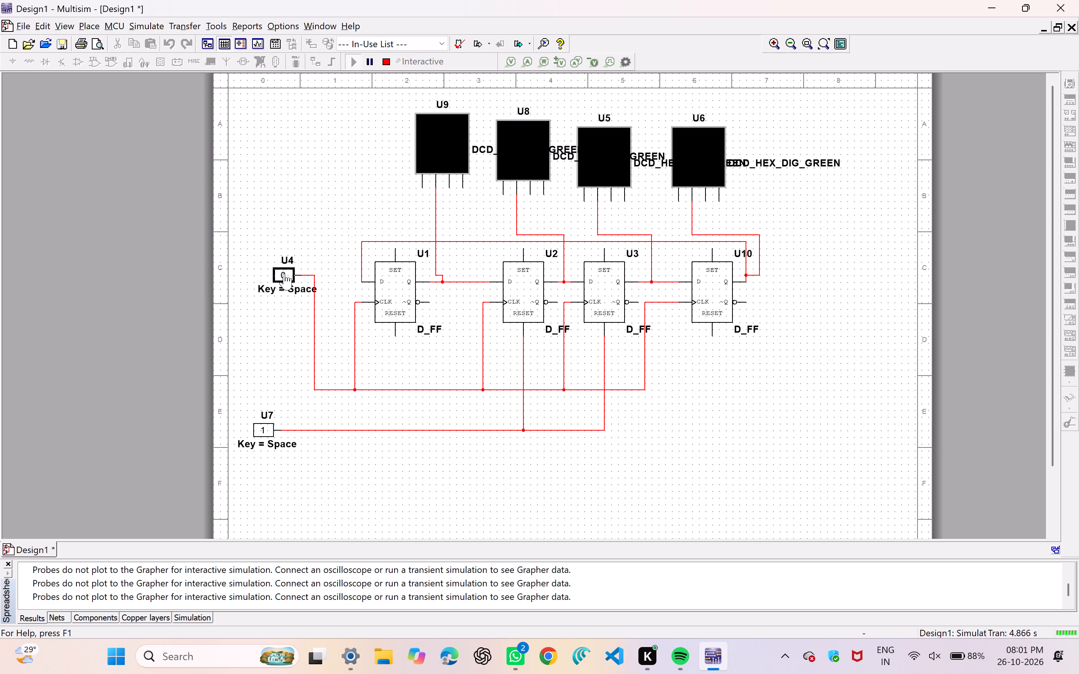
click(284, 273)
click(284, 273)
click(284, 275)
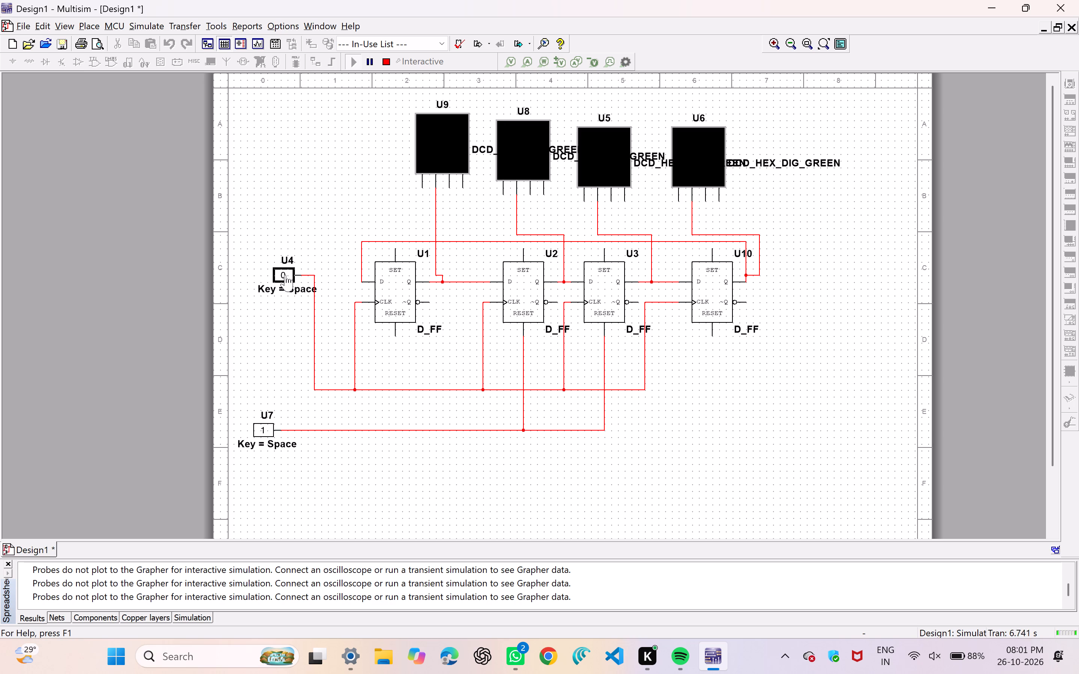
click(290, 275)
click(290, 275)
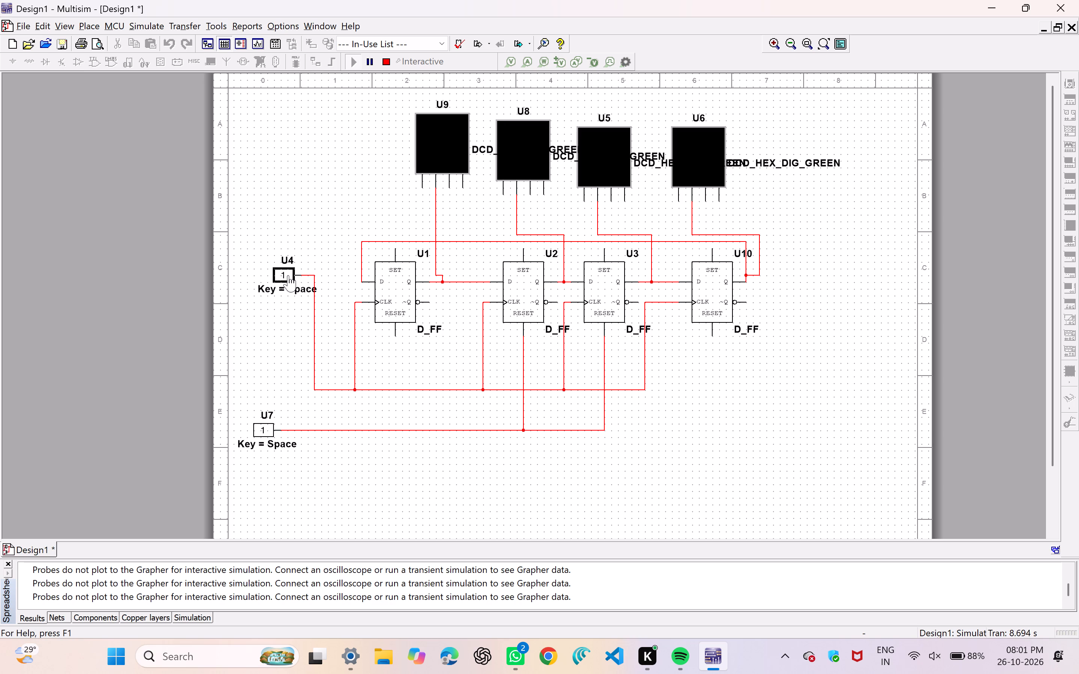
click(288, 275)
click(288, 275)
click(288, 275)
Toggle reset input U7 twice and stop the simulation.
click(265, 427)
click(268, 428)
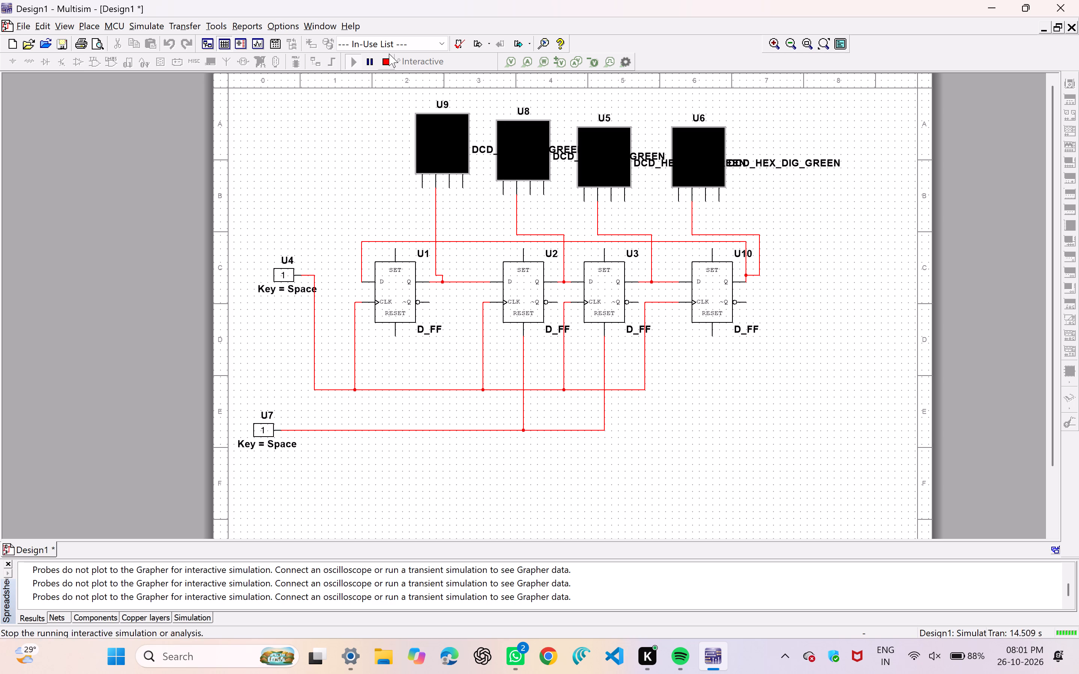
click(384, 62)
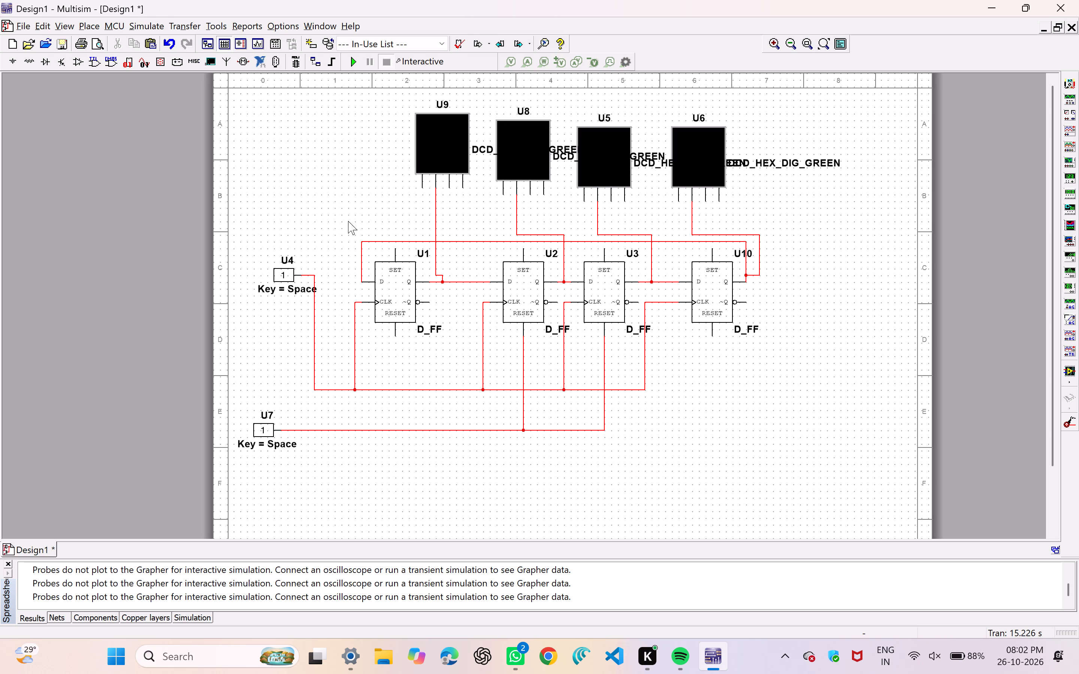
Find D_FF_NEGSR across all component groups and place one in the empty area below the reset line.
key(ctrl+w)
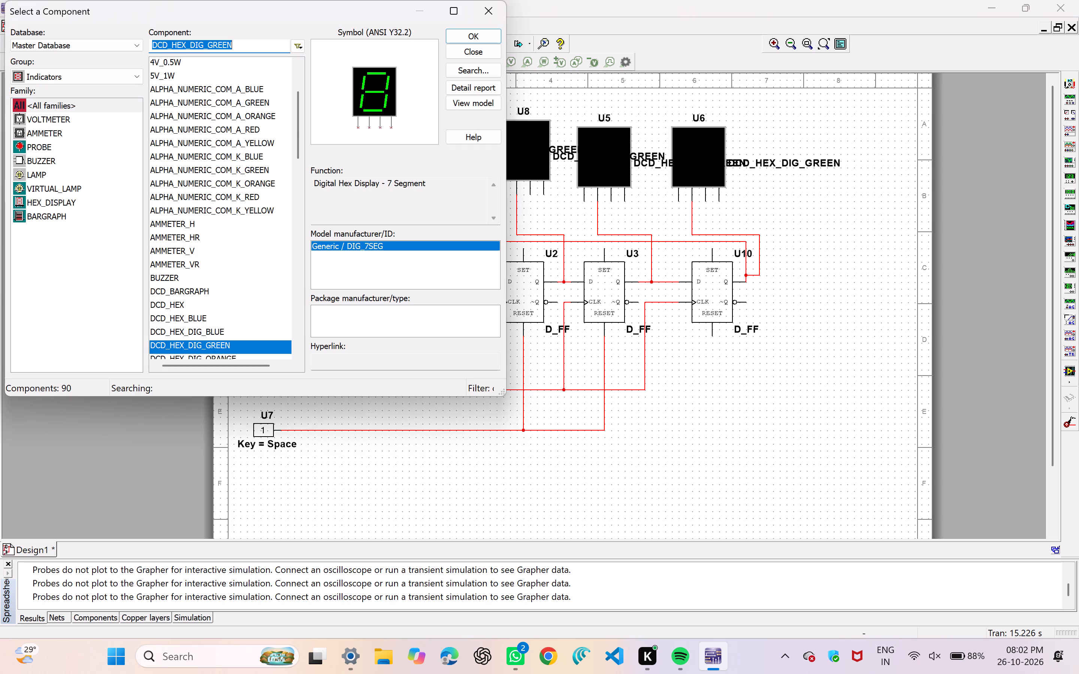
click(70, 76)
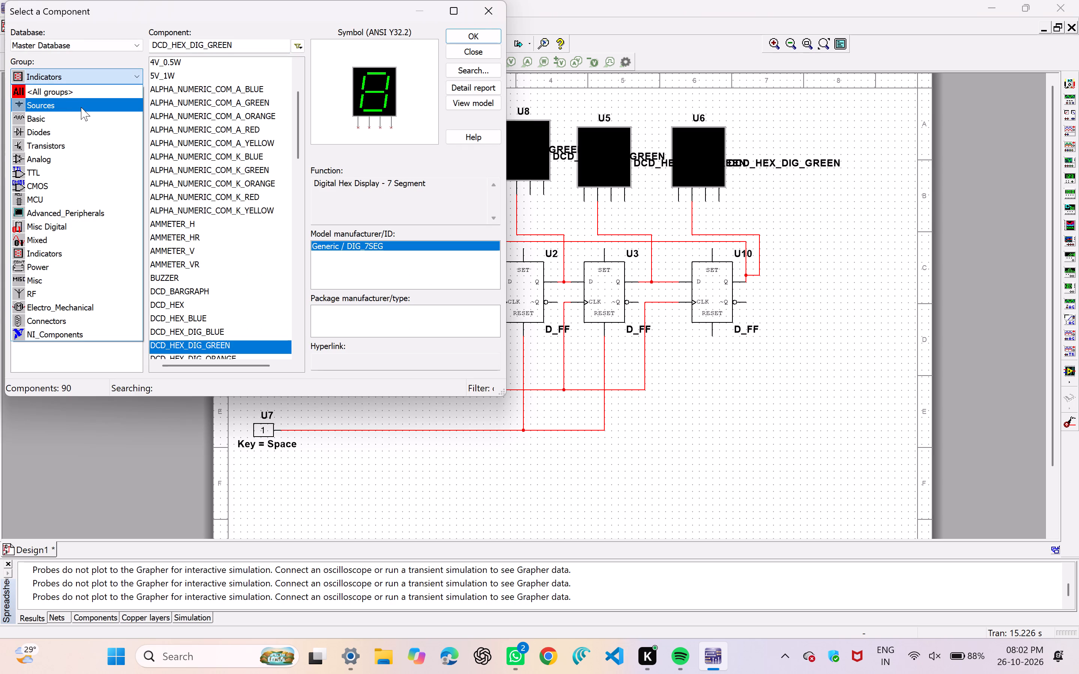
click(84, 107)
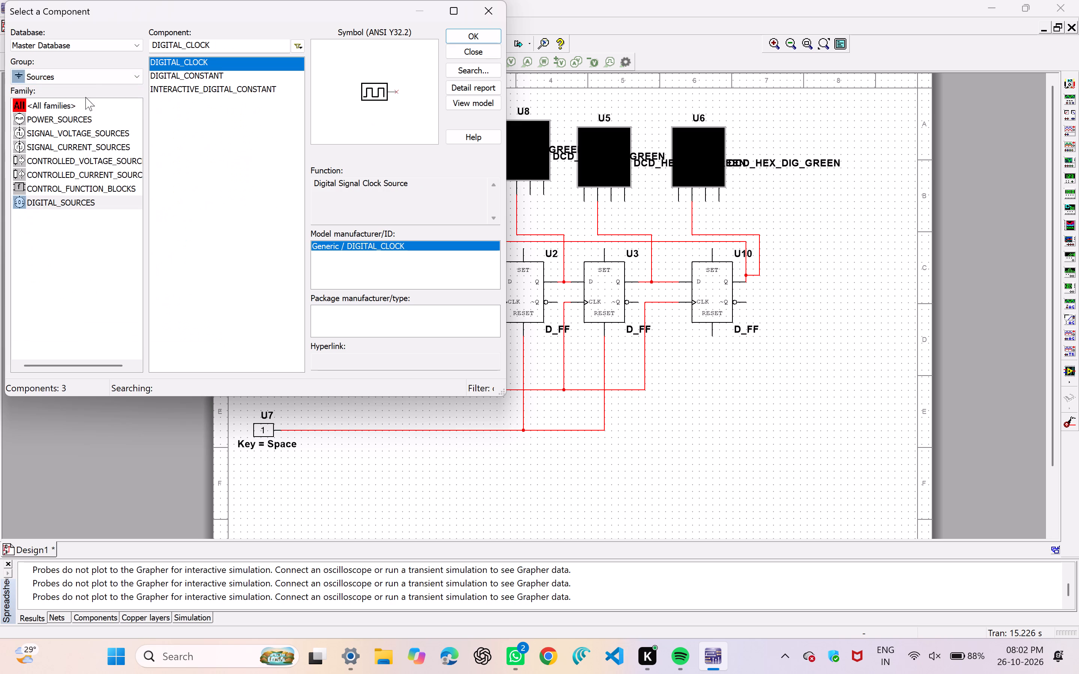
click(90, 78)
click(84, 92)
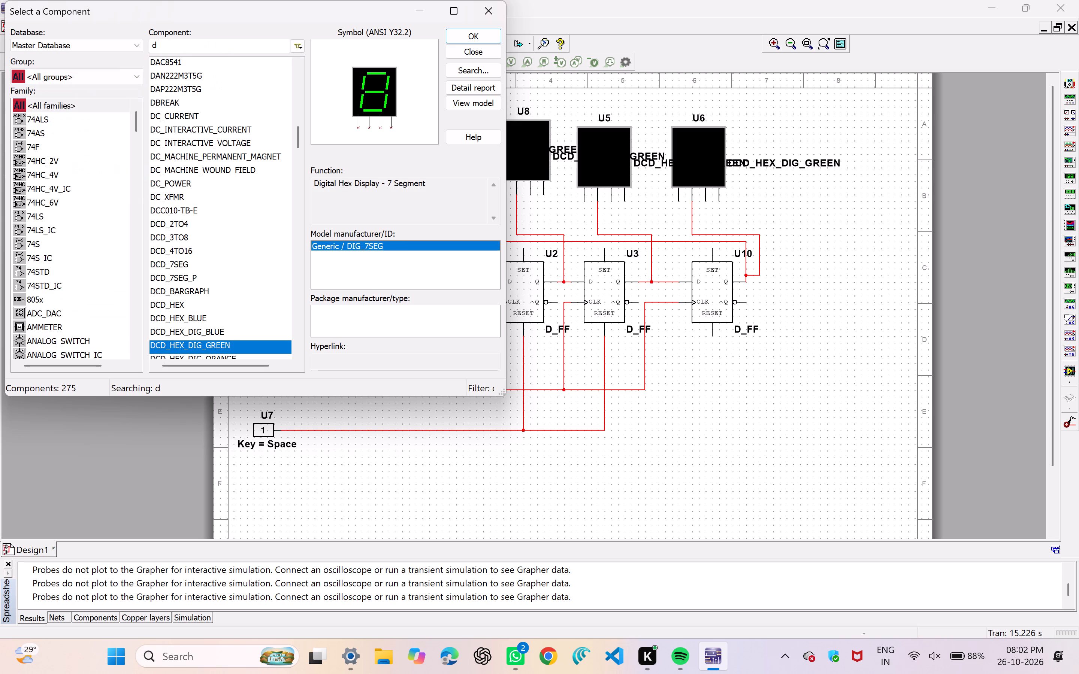
key(BackSpace)
click(254, 51)
key(BackSpace)
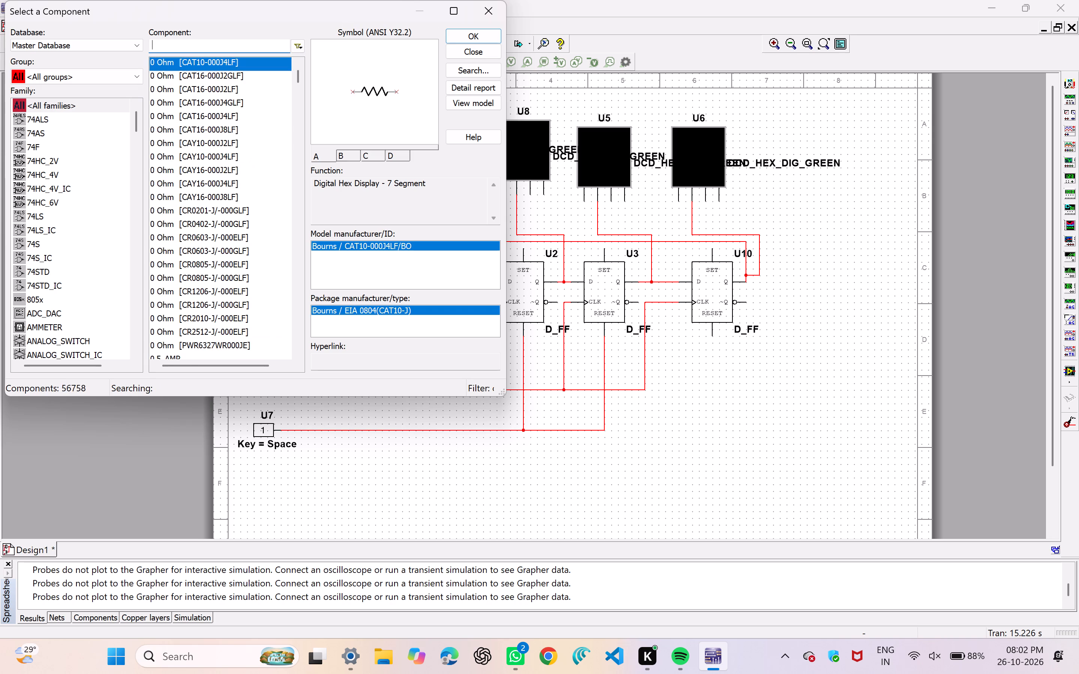
key(d)
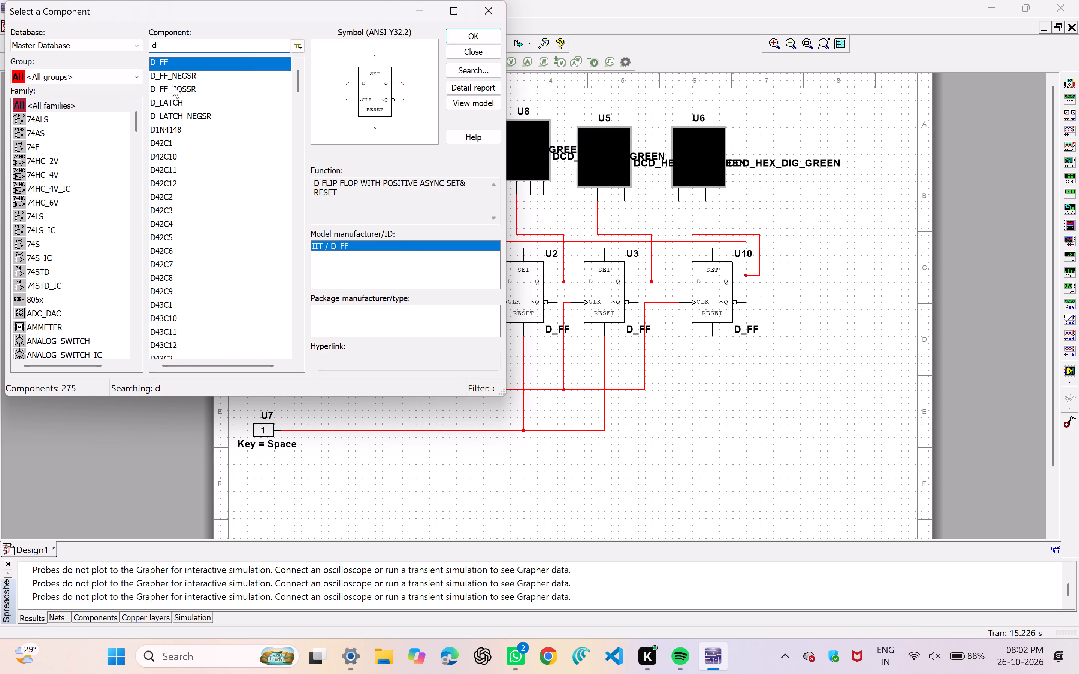
click(188, 76)
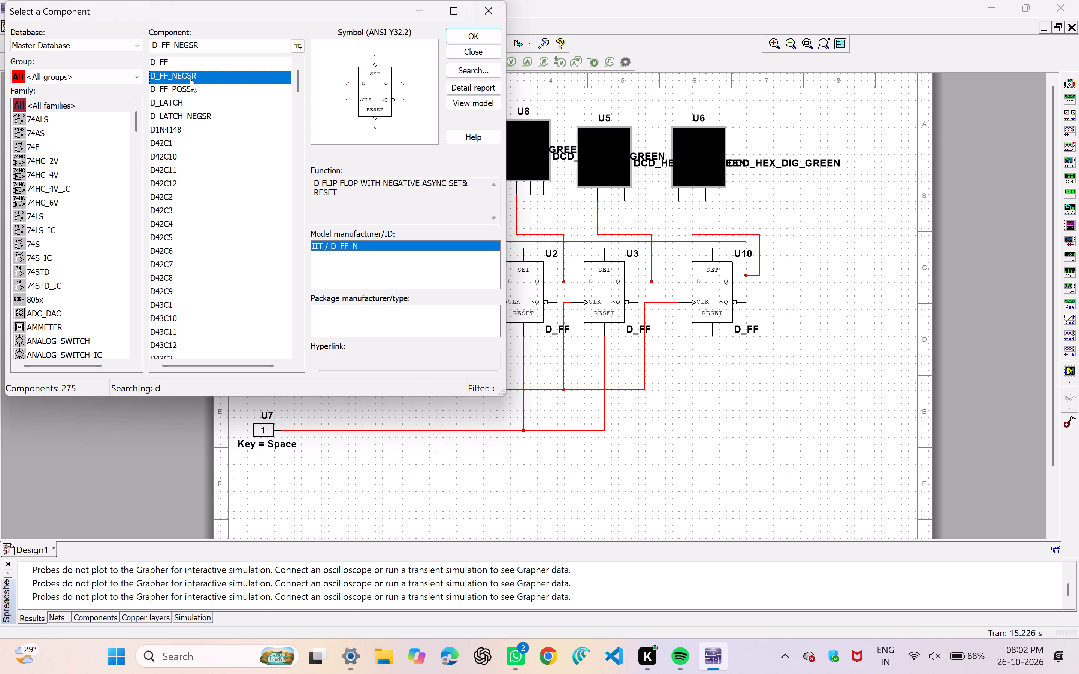
click(190, 79)
click(477, 33)
click(440, 488)
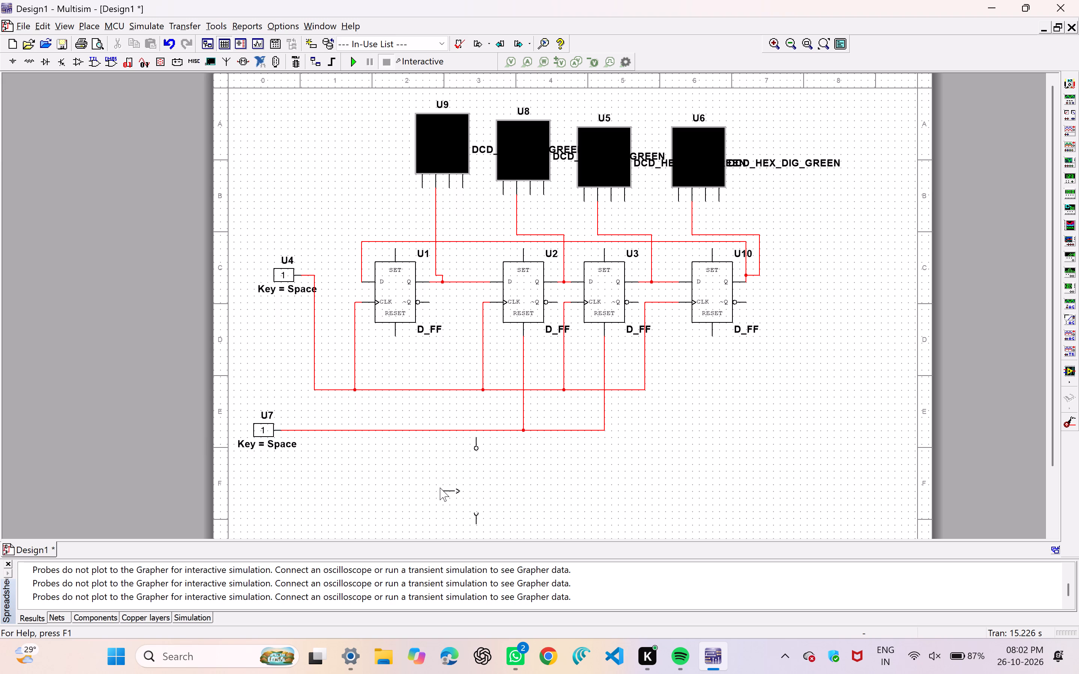
click(481, 5)
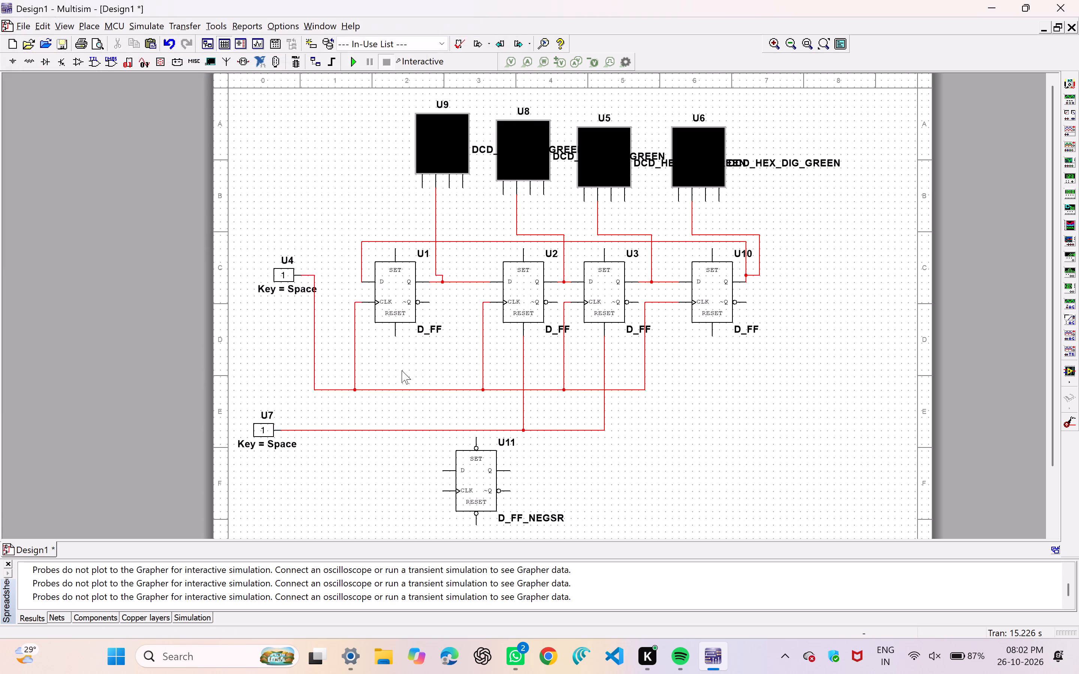
Delete the four D_FF flip-flops U1, U2, U3 and U10 from the register row.
click(416, 287)
key(Delete)
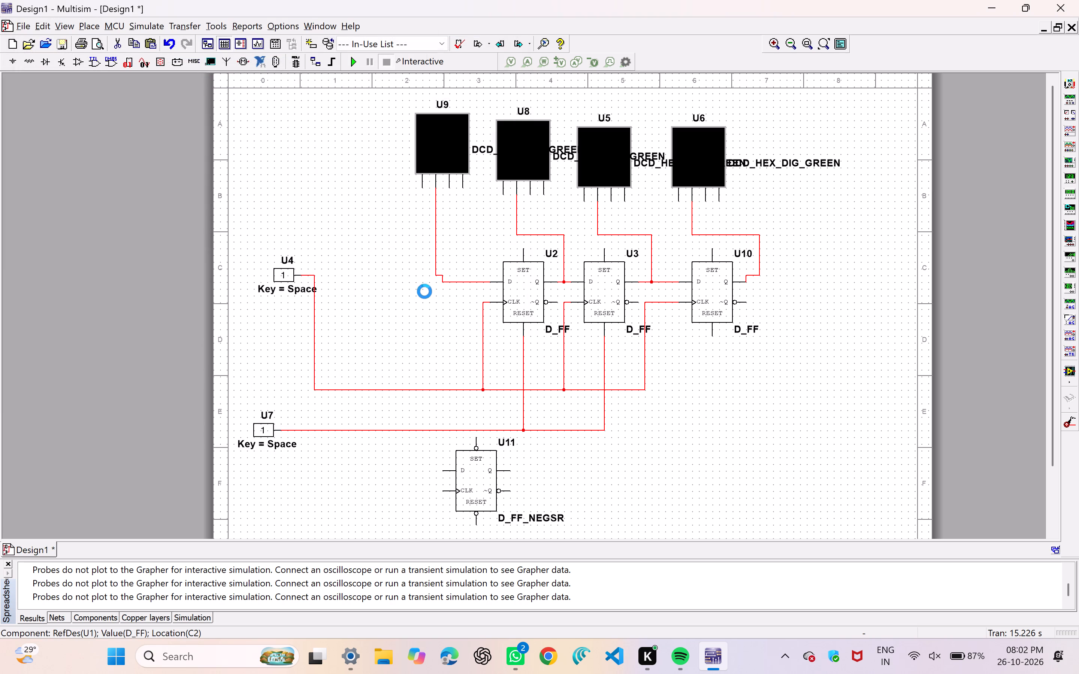
click(504, 289)
key(Delete)
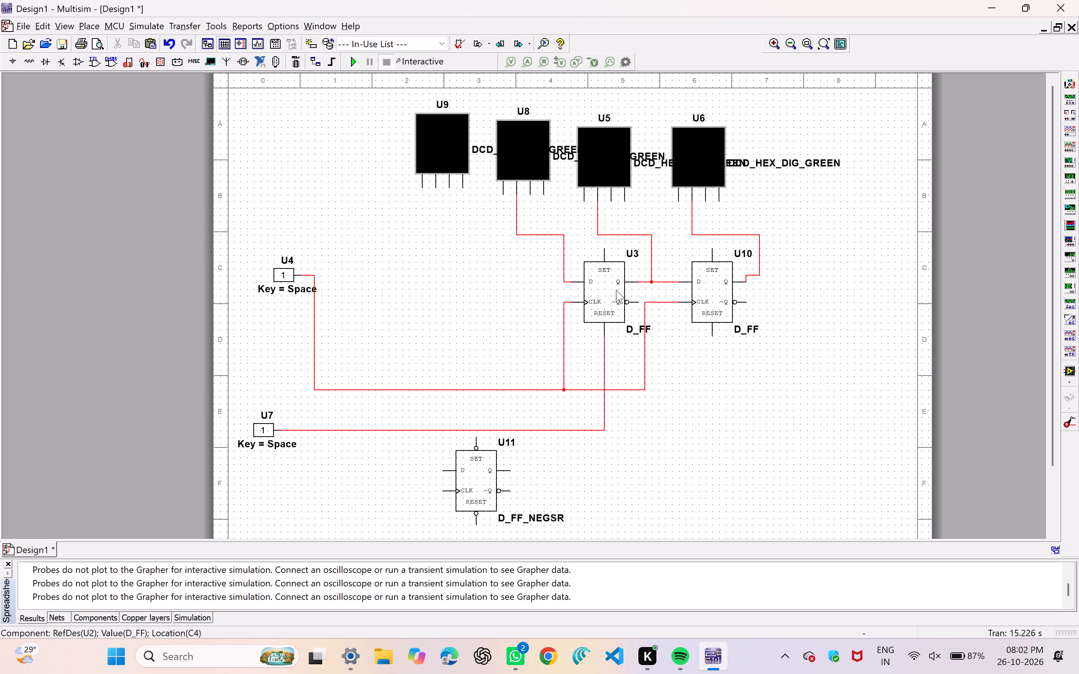
click(616, 290)
key(Delete)
click(708, 286)
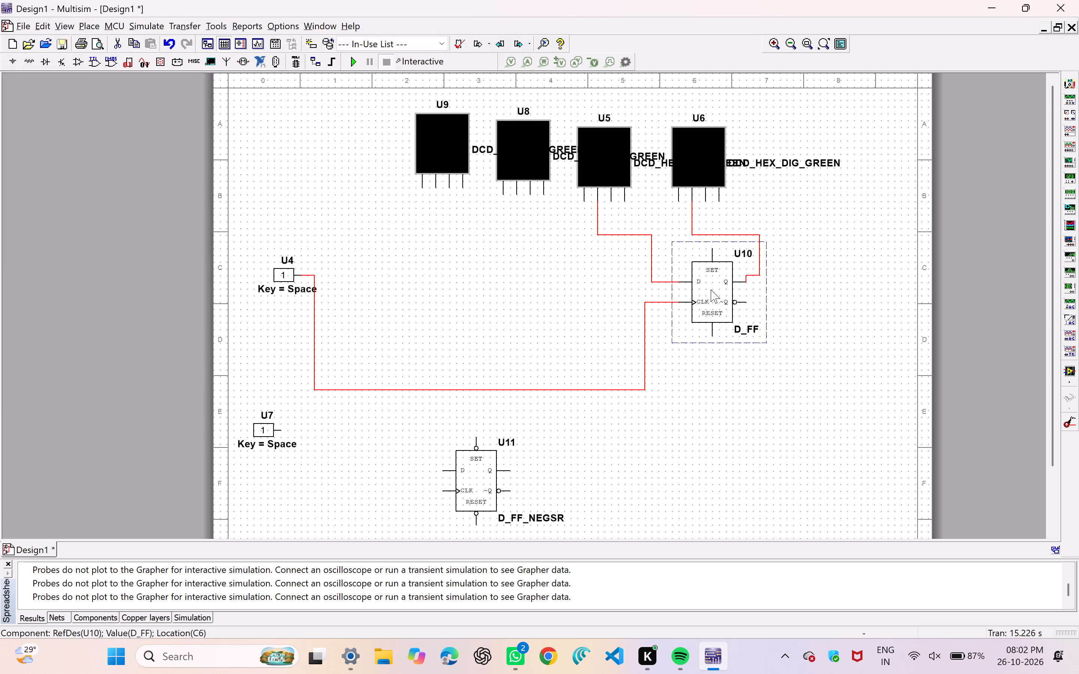
key(Delete)
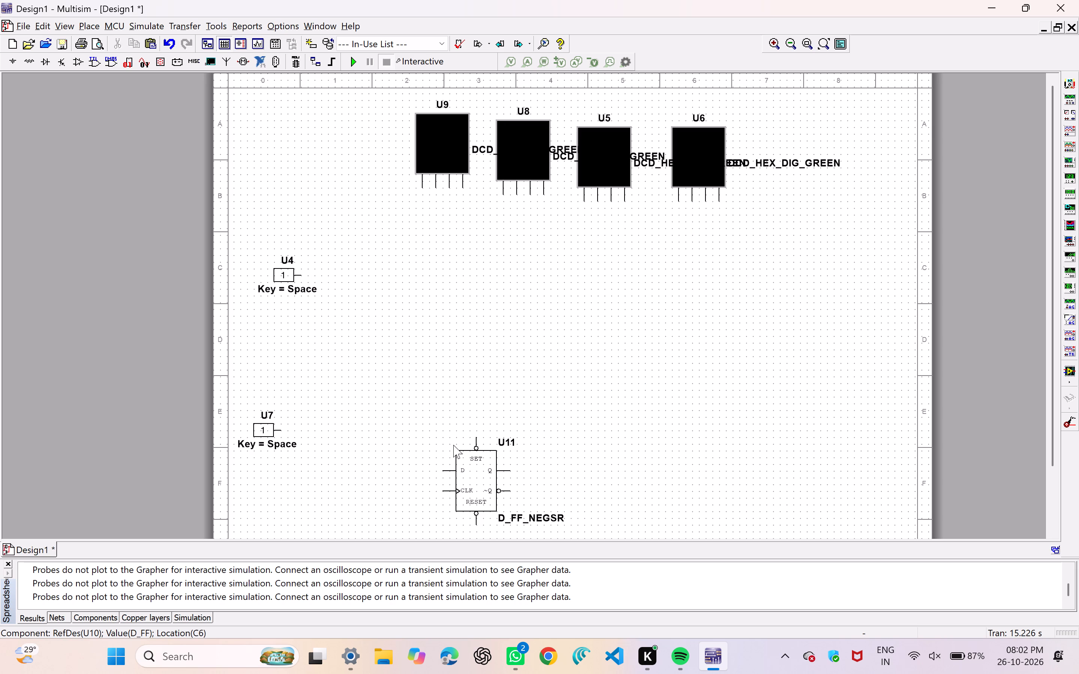
Move the D_FF_NEGSR flip-flop U11 up beneath display U9, beside clock input U4.
click(469, 464)
drag(467, 476, 467, 398)
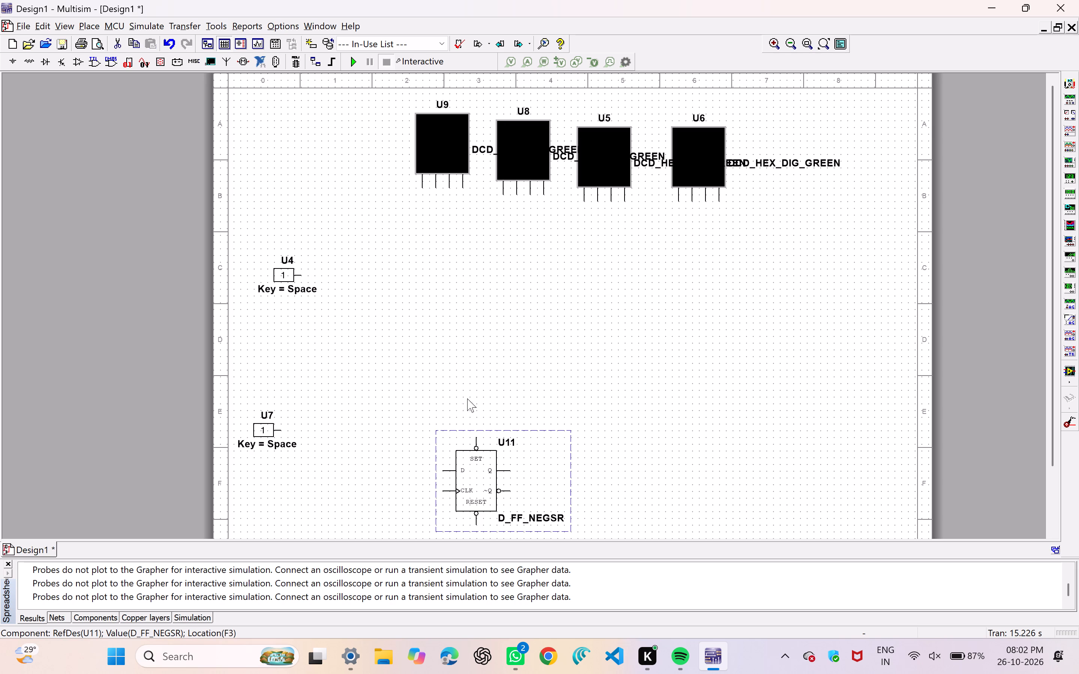
drag(467, 398, 435, 270)
drag(435, 270, 435, 272)
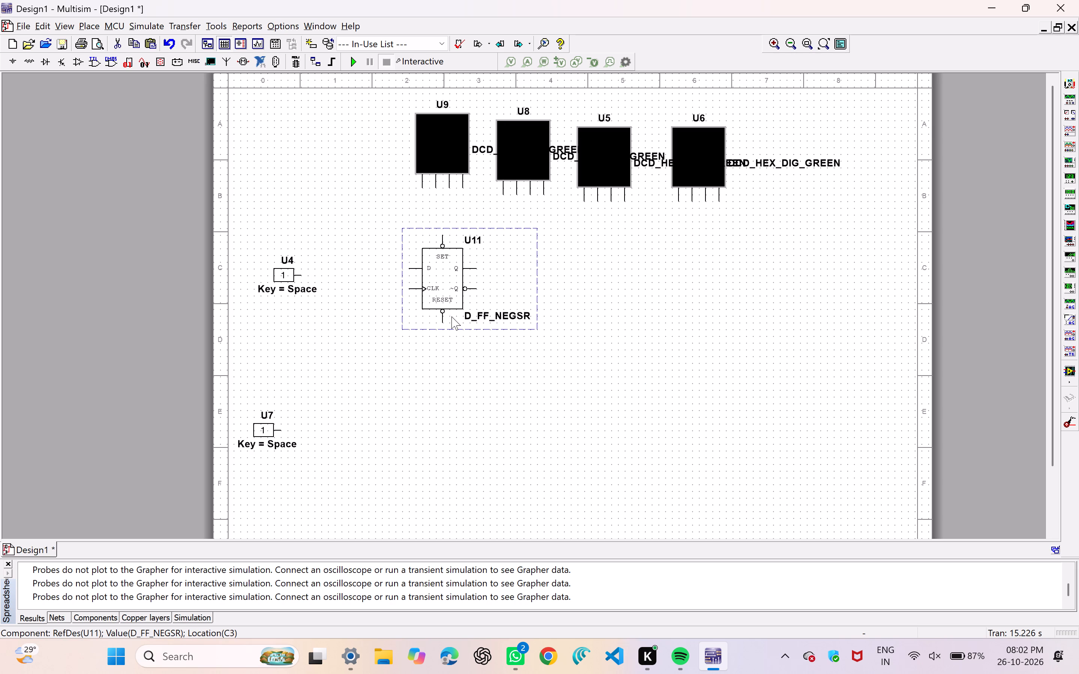
Copy the D_FF_NEGSR flip-flop U11 and place three copies in a row to its right.
key(ctrl+c)
click(548, 282)
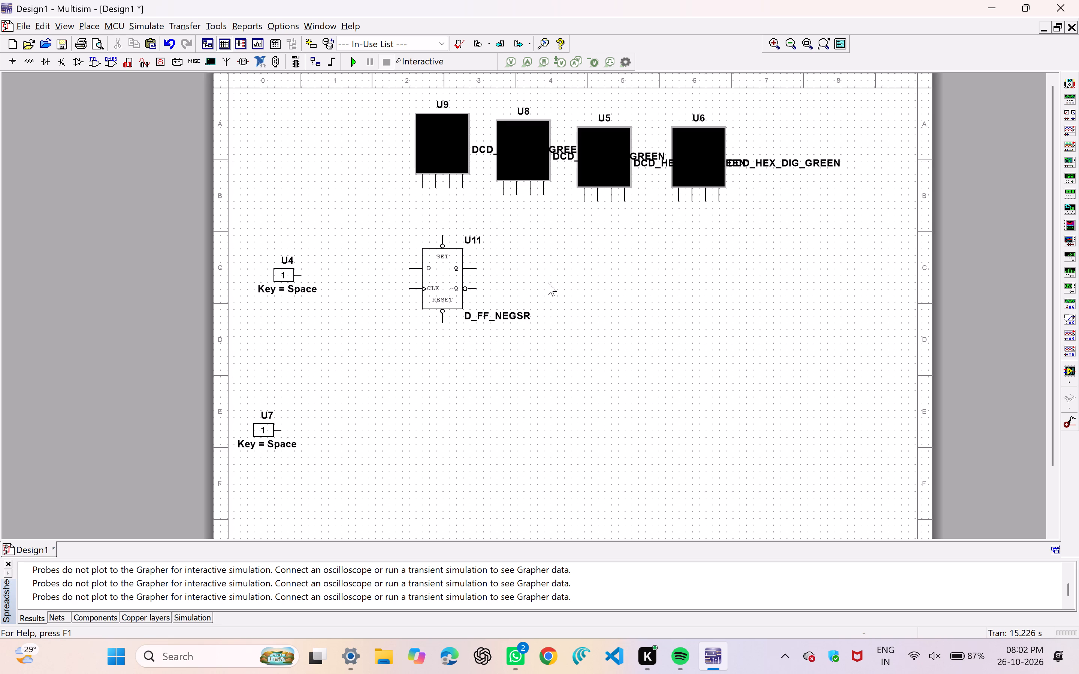
key(ctrl+v)
click(522, 293)
key(ctrl+v)
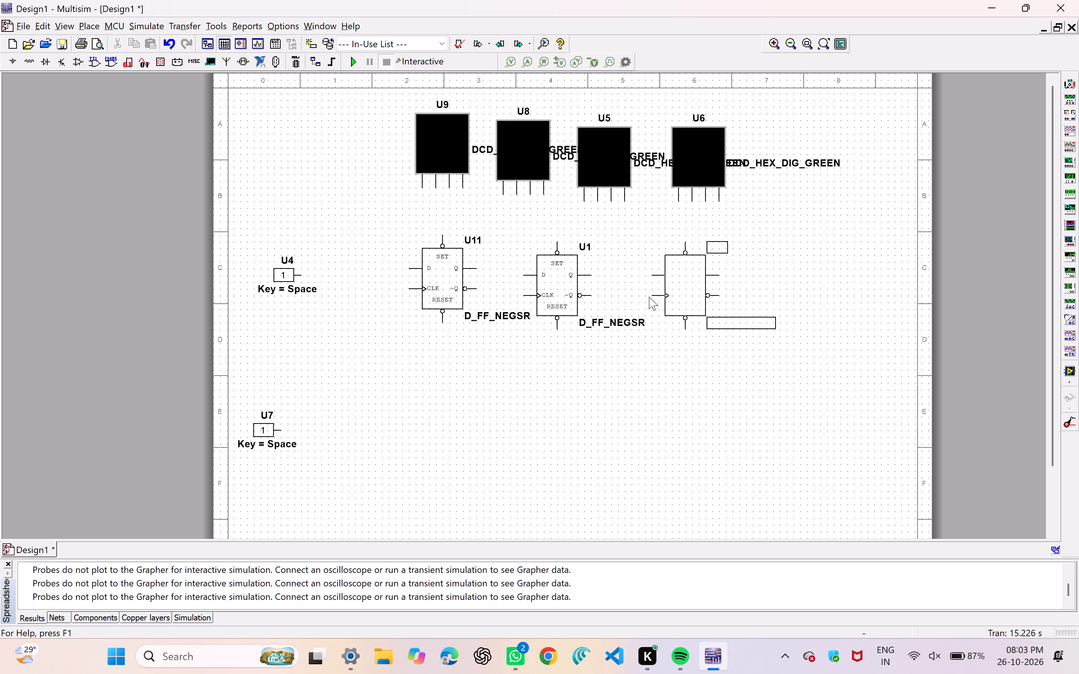
click(649, 297)
key(ctrl+v)
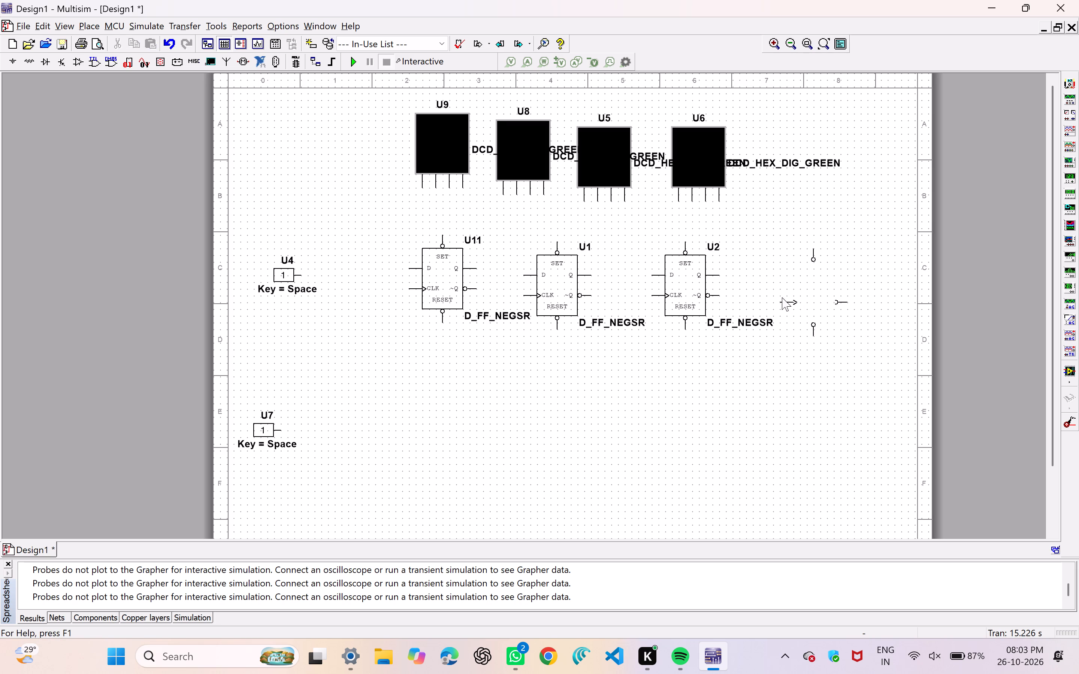
click(781, 301)
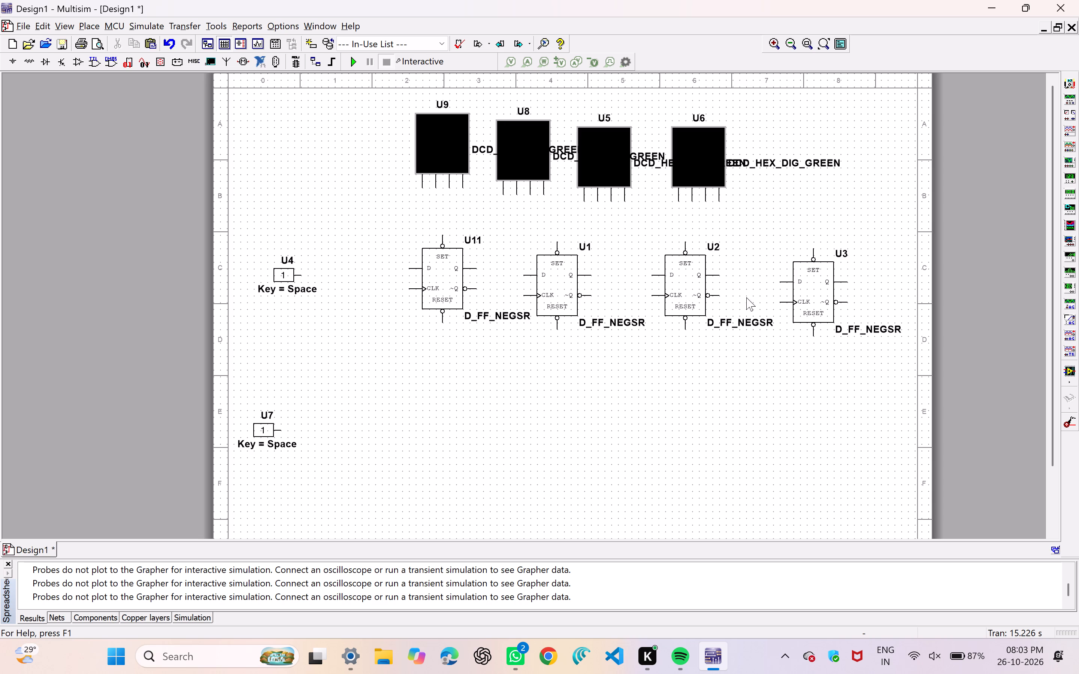
Wire reset input U7 to the RESET pins of all four flip-flops along a shared line below the row.
click(279, 429)
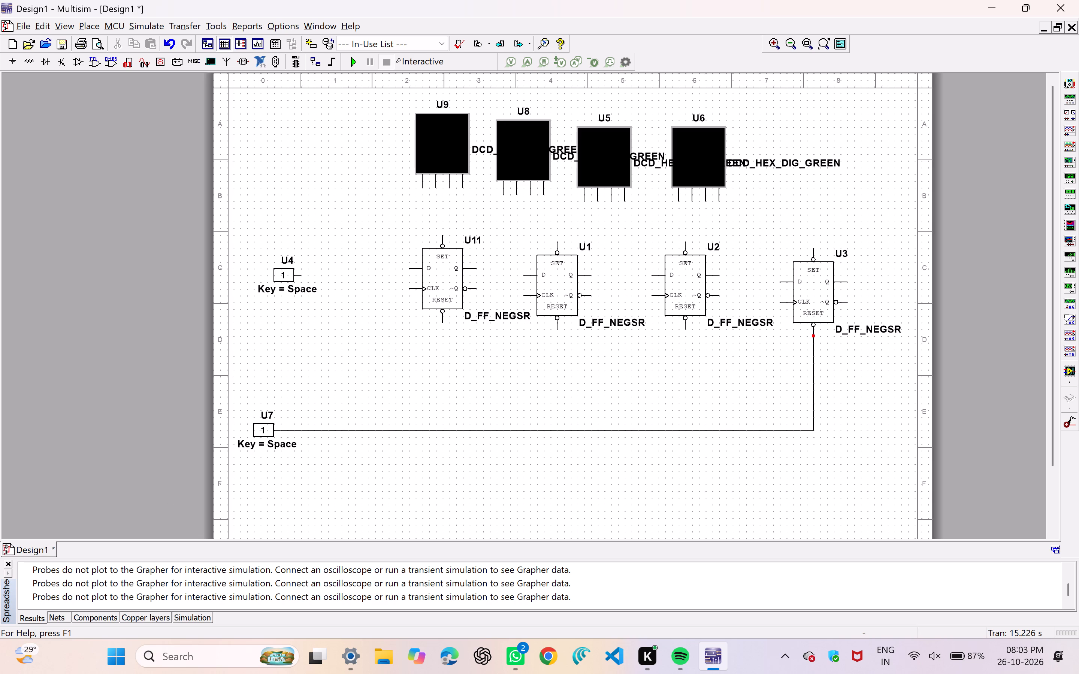
click(815, 338)
drag(685, 330, 681, 340)
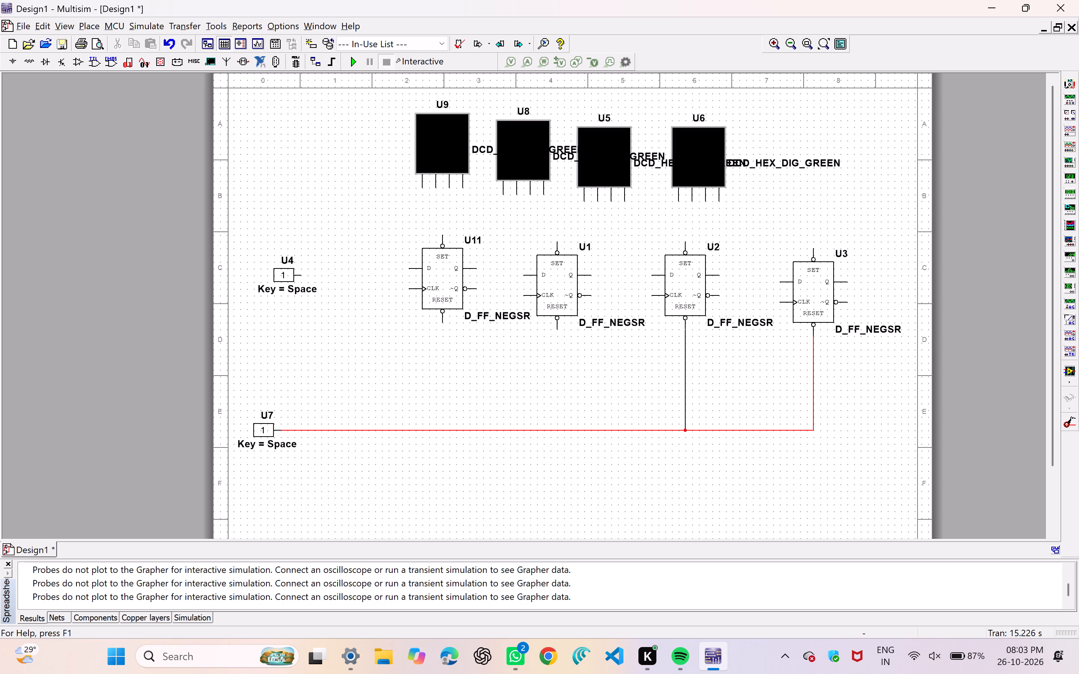
click(686, 430)
click(558, 330)
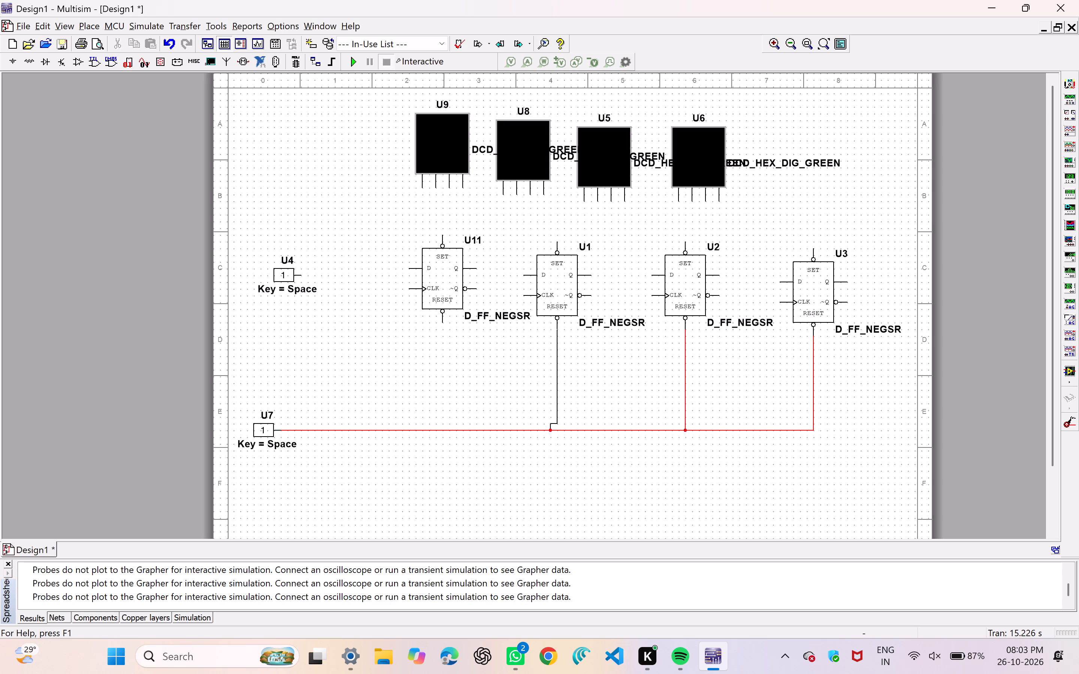
click(559, 427)
click(445, 323)
click(443, 433)
Wire clock input U4 to the CLK pins of all four flip-flops along a shared line above the reset line.
click(302, 275)
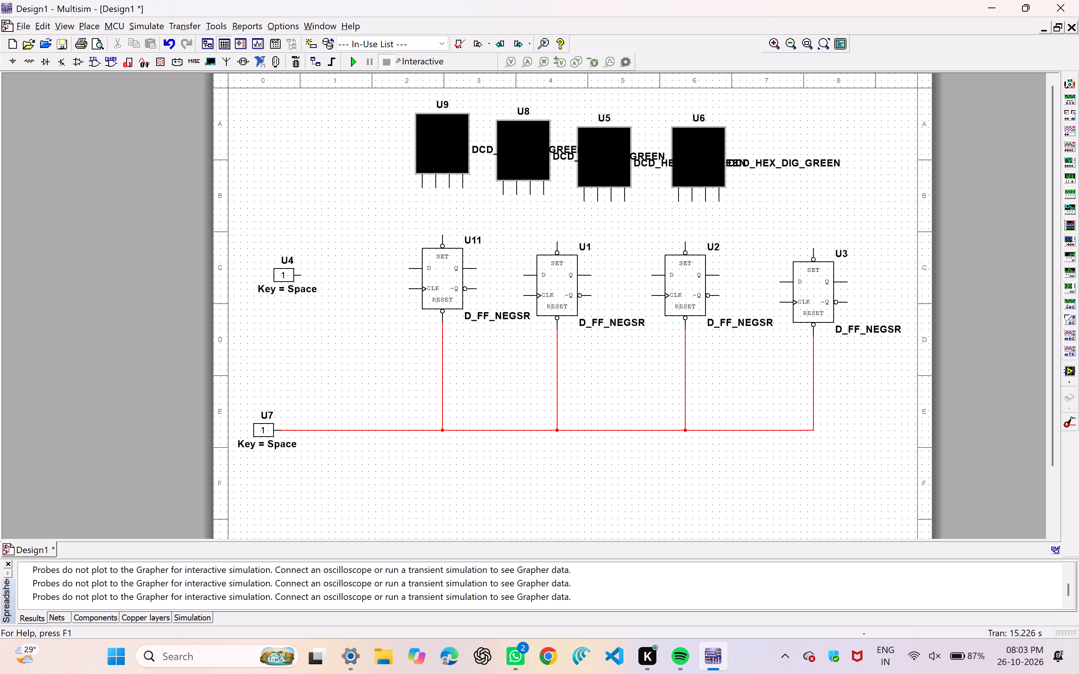
click(313, 383)
click(780, 303)
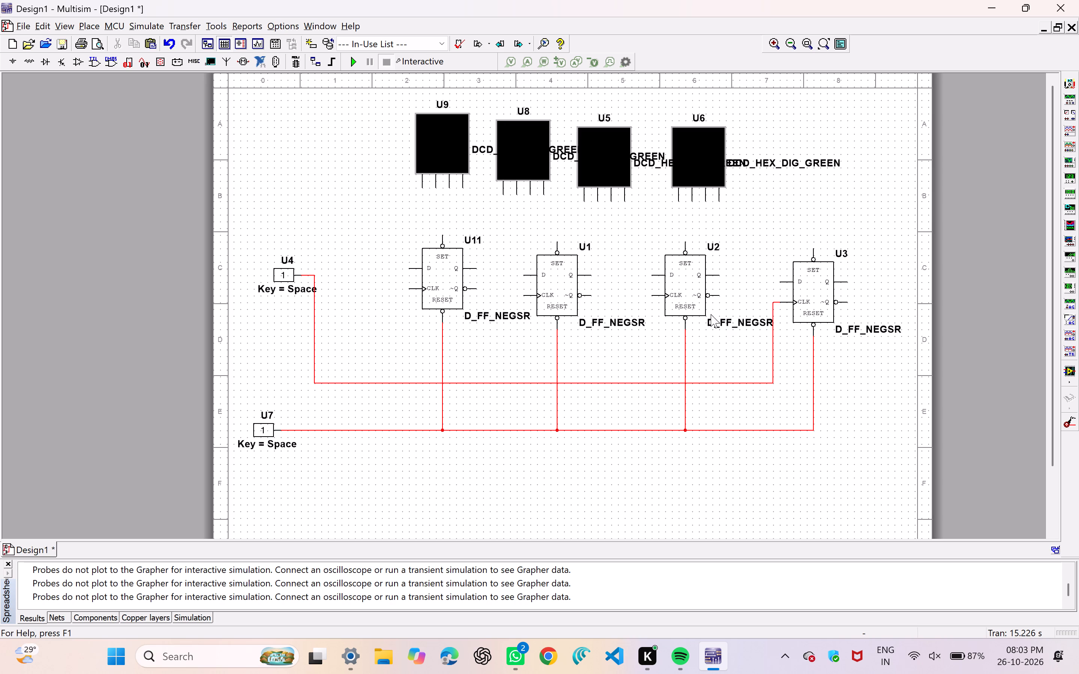
click(652, 296)
click(655, 383)
click(522, 296)
click(499, 383)
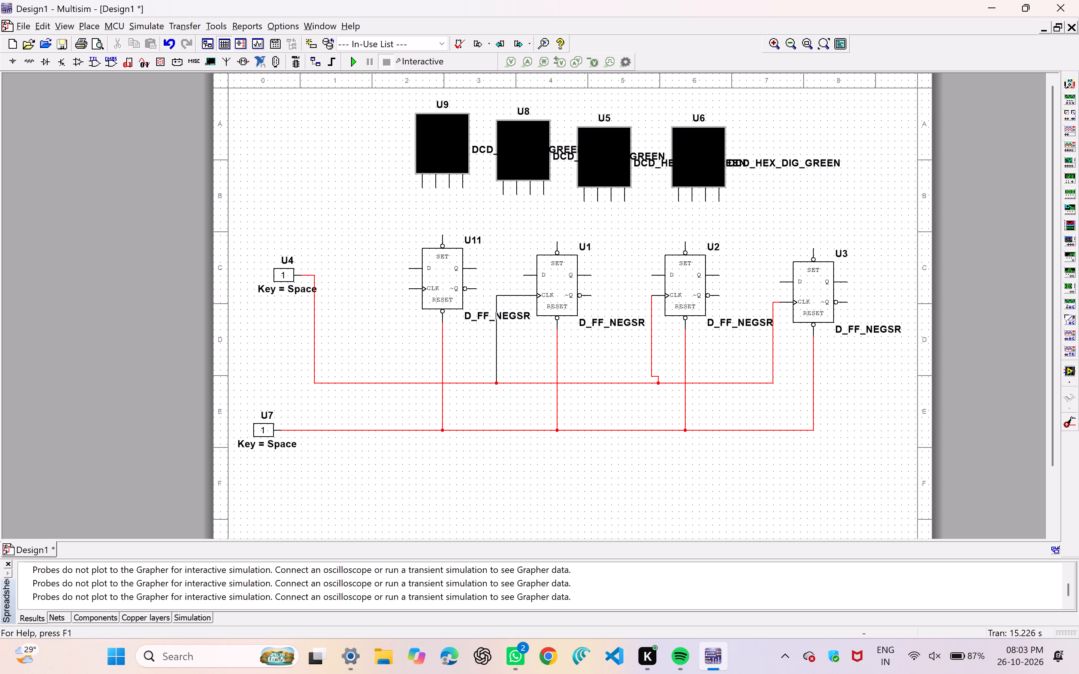
click(408, 289)
click(380, 379)
click(383, 386)
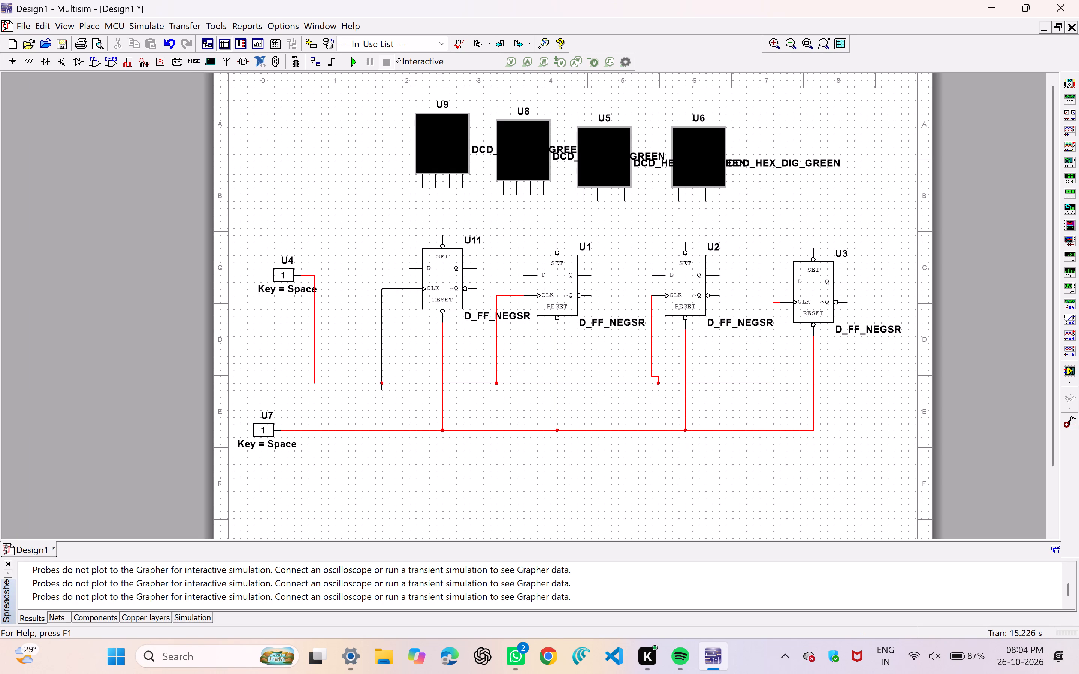
click(382, 383)
Connect the flip-flops in a ring: U3 Q back to U11 D, U11 Q to U1 D, U1 Q to U2 D, U2 Q to U3 D.
click(847, 282)
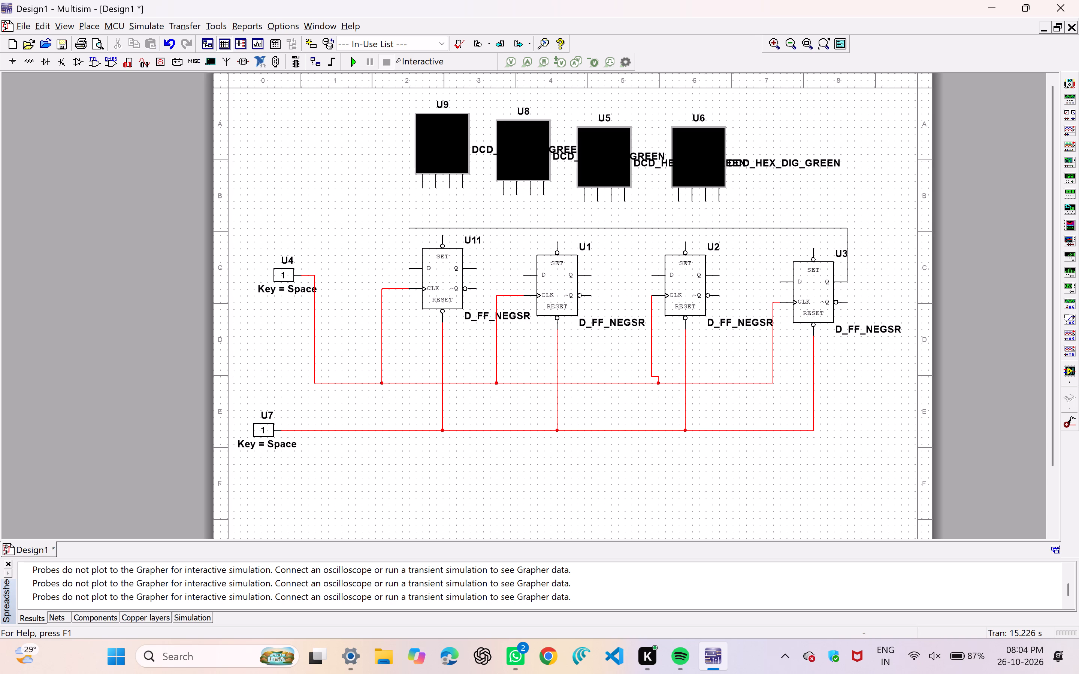
click(411, 266)
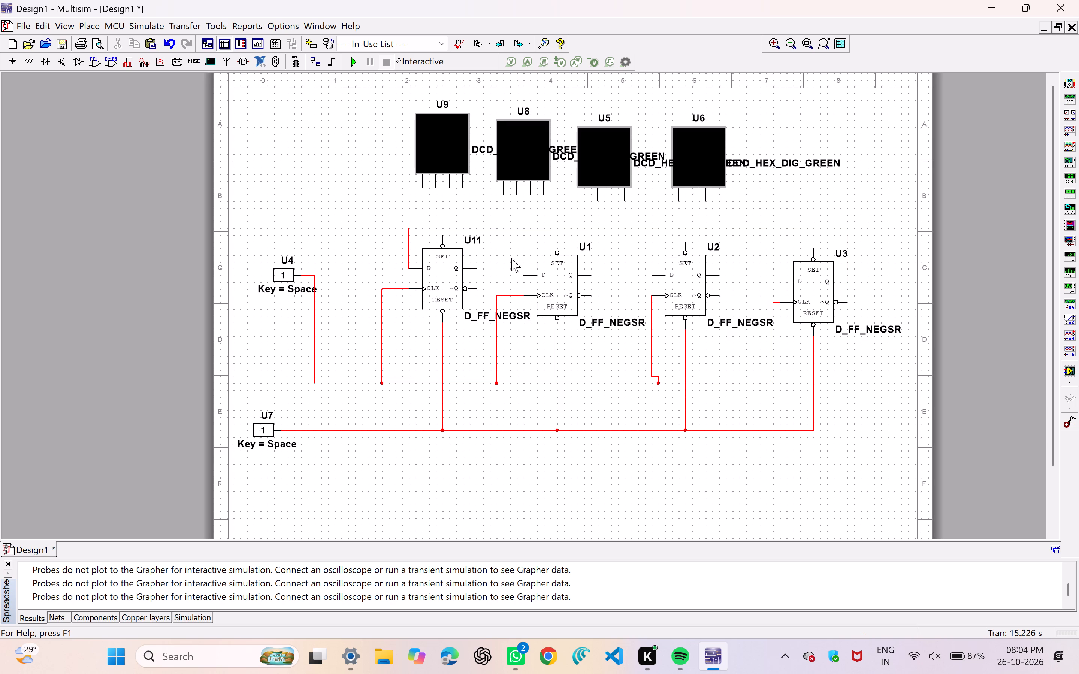
click(477, 268)
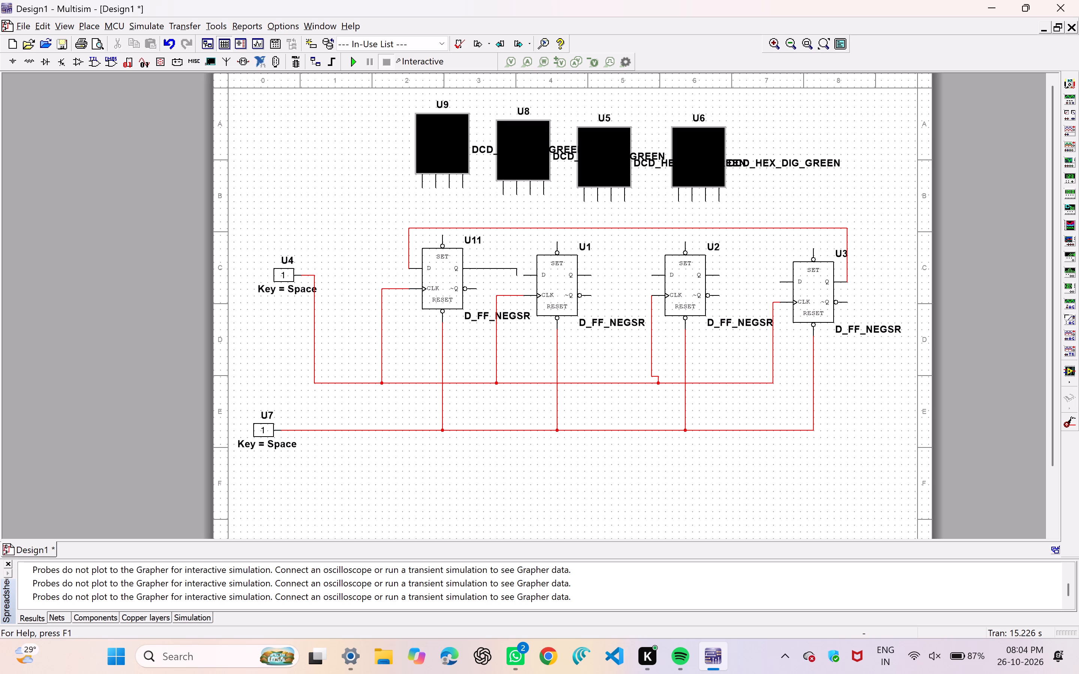
click(523, 277)
click(589, 274)
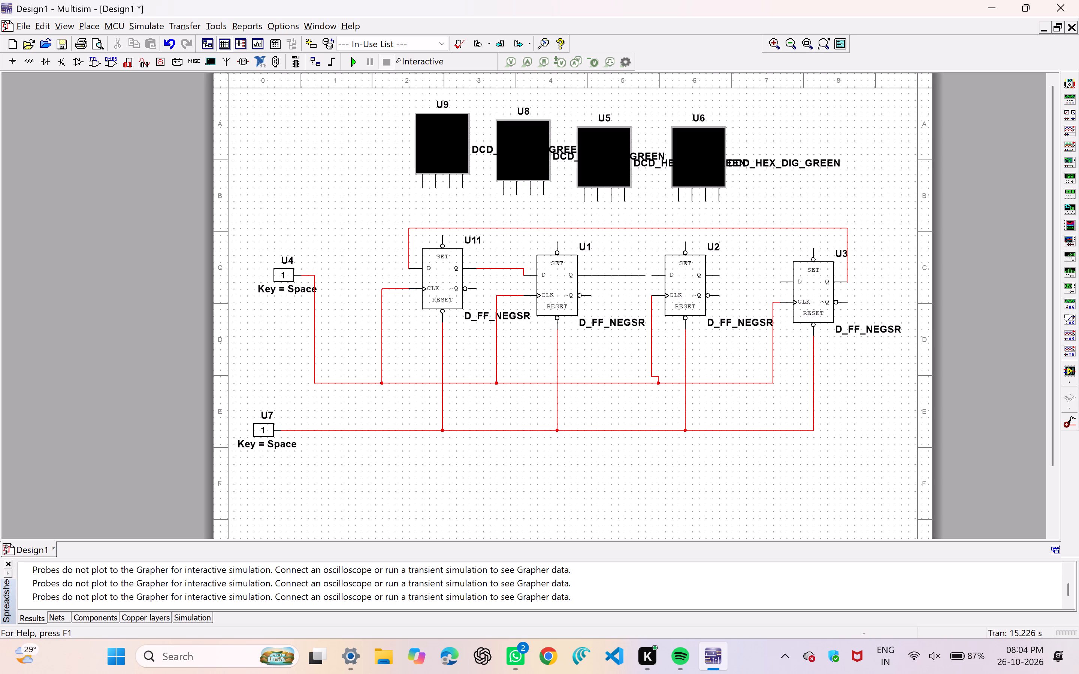
click(652, 275)
click(719, 274)
click(778, 279)
Wire the second pin from the left of displays U6, U5, U8 and U9 to the Q outputs of U3, U2, U1 and U11 respectively.
click(694, 203)
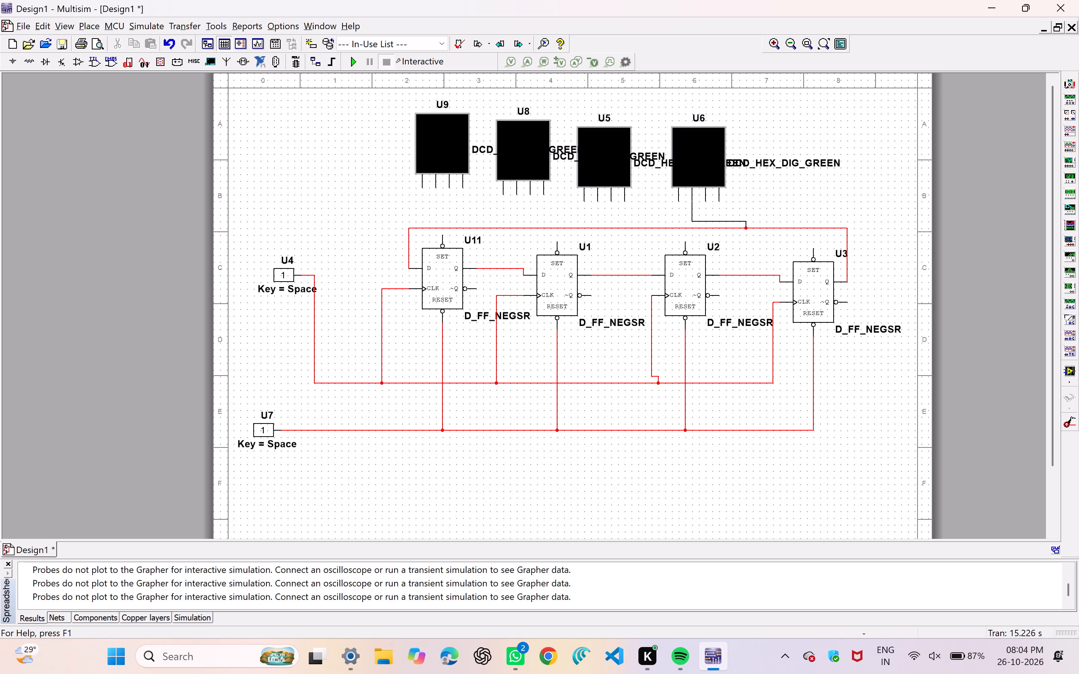
click(749, 227)
click(611, 199)
click(732, 274)
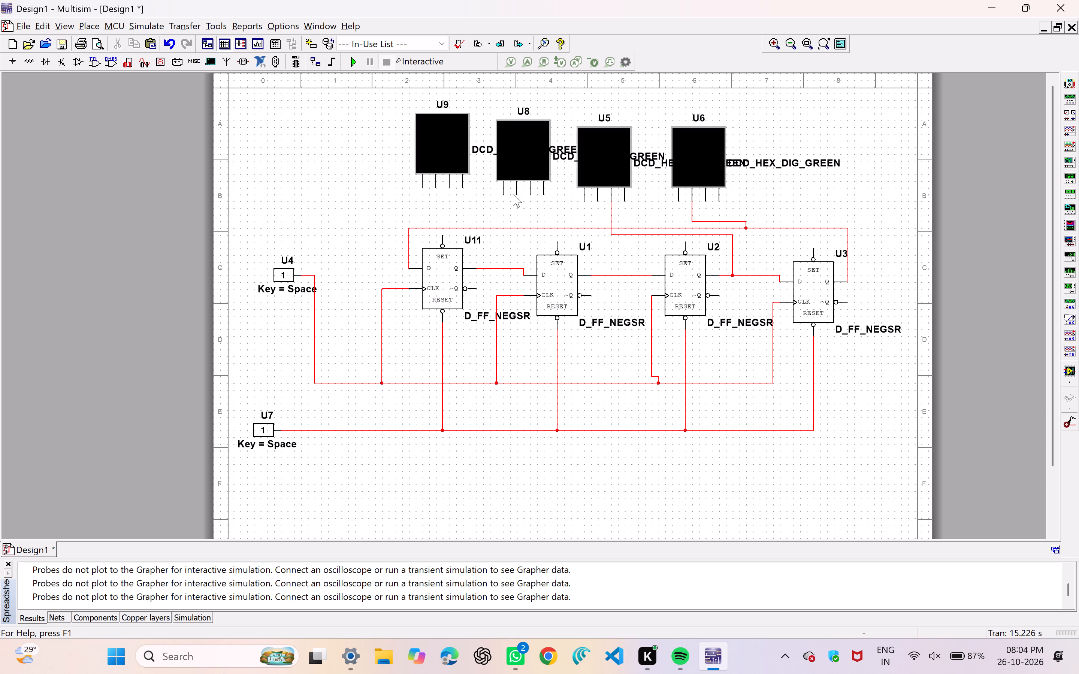
click(516, 193)
click(603, 274)
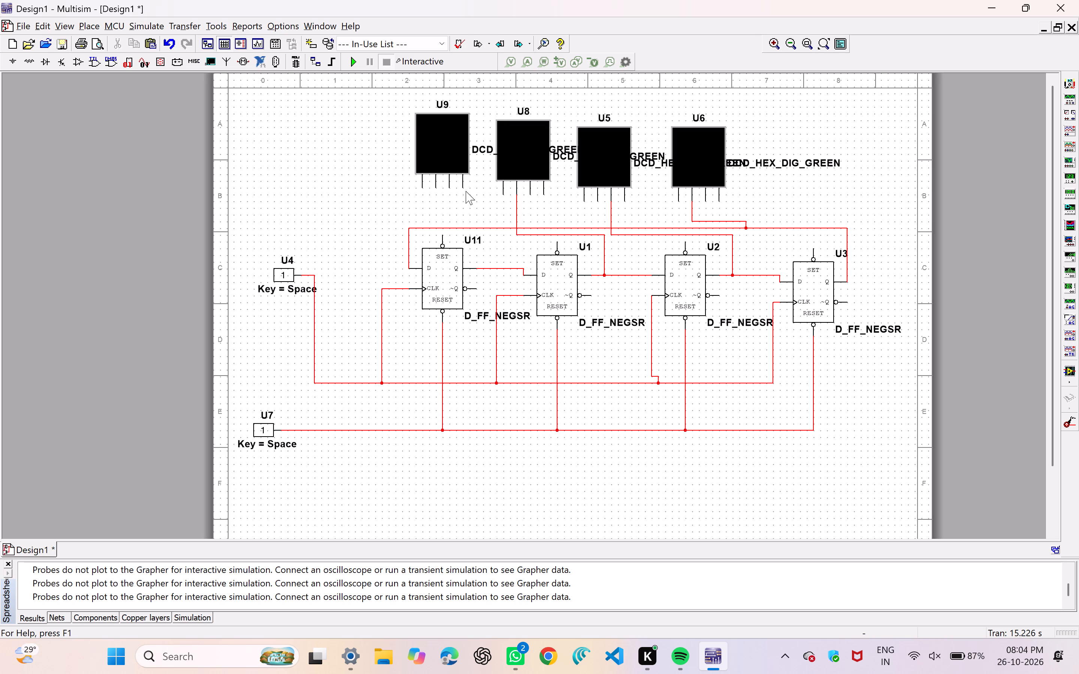
click(435, 185)
click(490, 265)
Run the interactive simulation of the ring register.
click(356, 64)
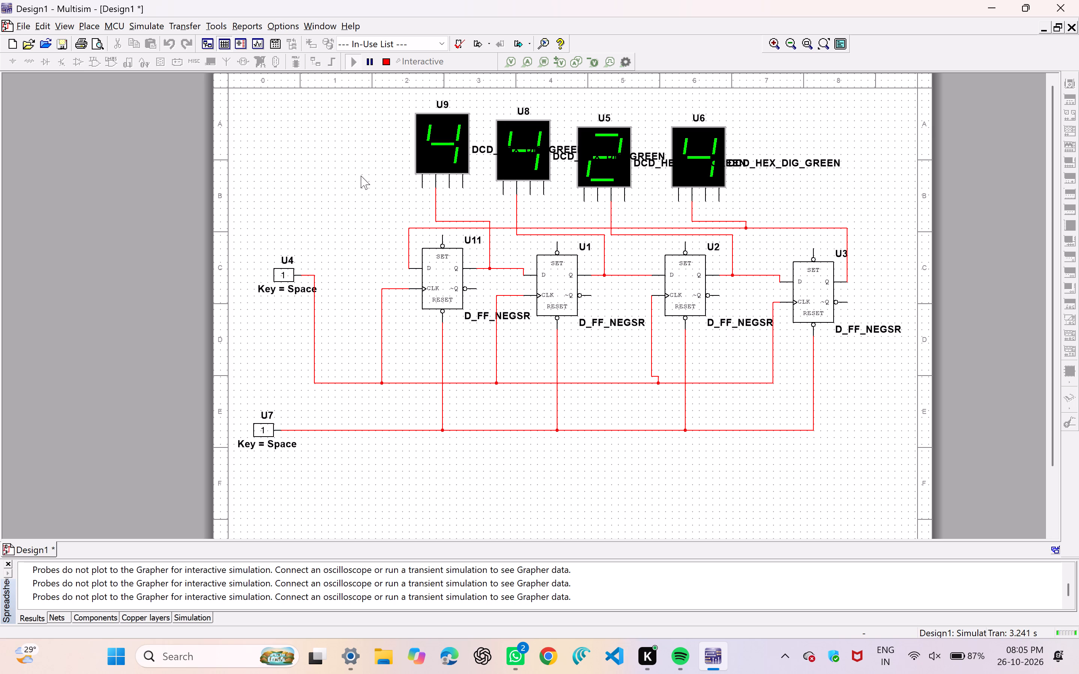
Spread displays U6, U5 and U8 rightward along the row so they sit closer to their flip-flops U3, U2 and U1.
click(704, 169)
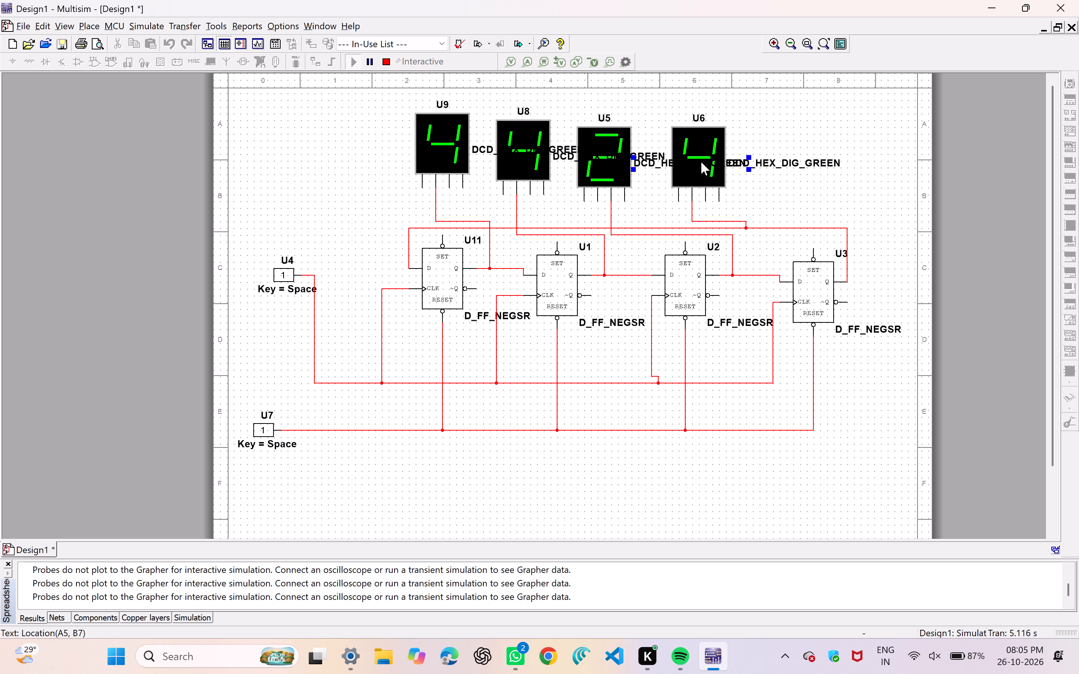
drag(701, 162, 753, 157)
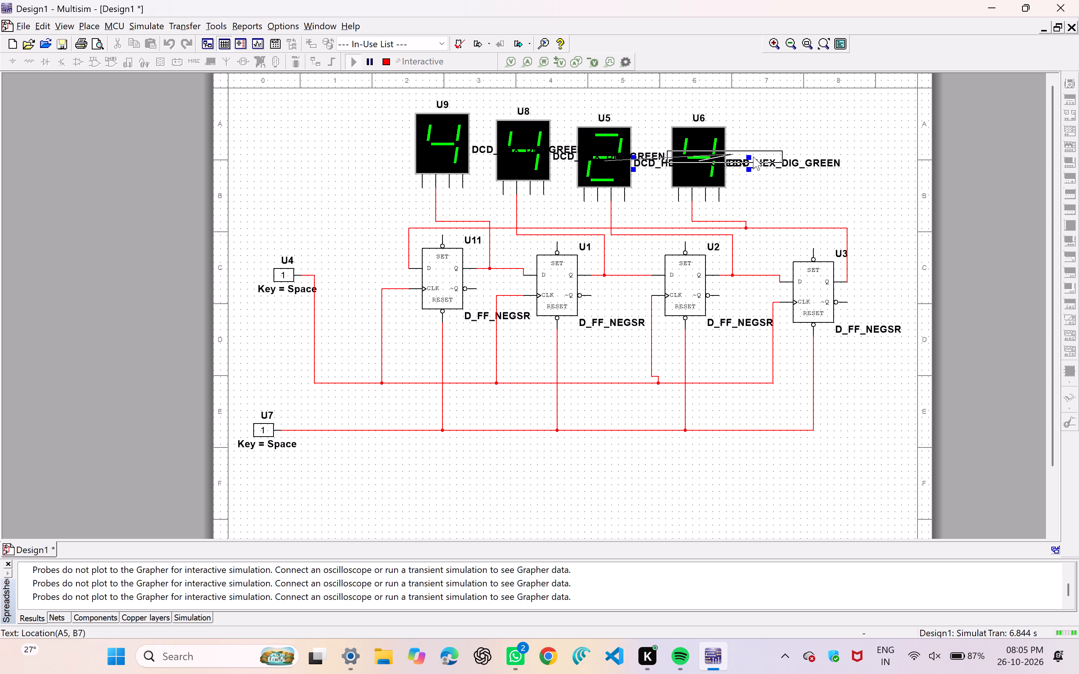
drag(753, 157, 793, 154)
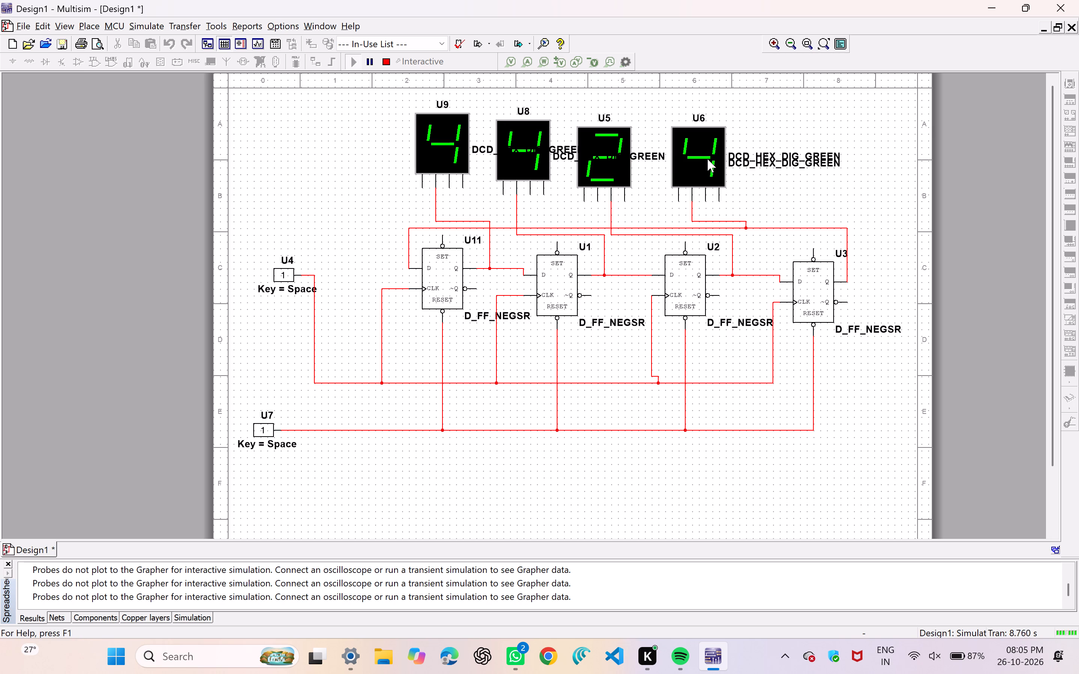
click(702, 156)
drag(700, 155, 787, 152)
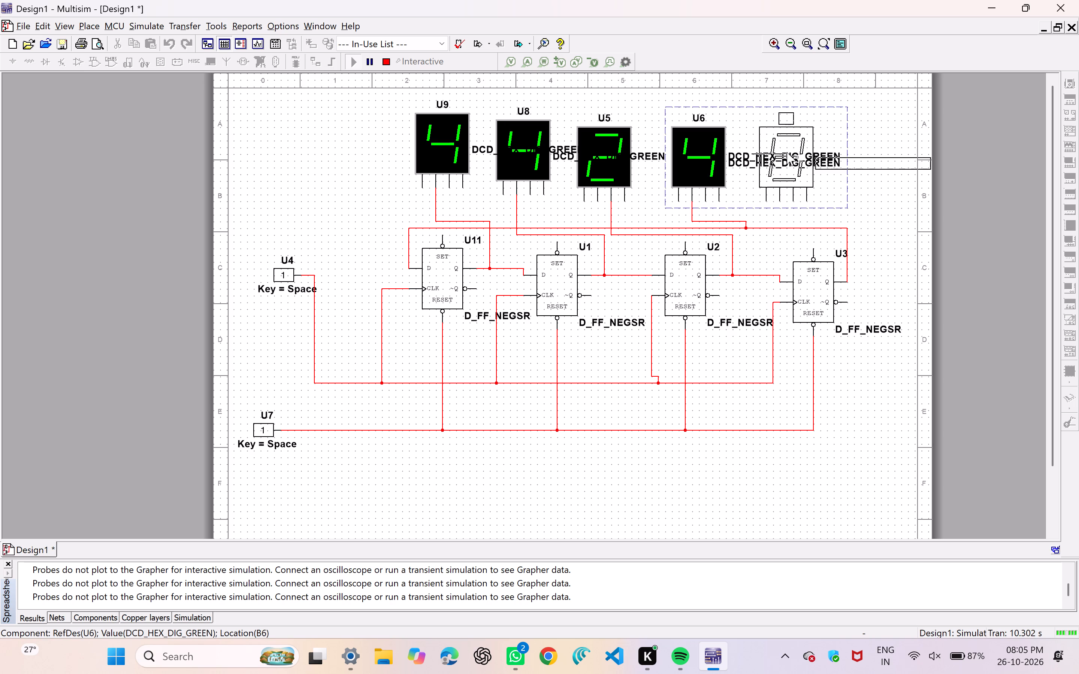
drag(787, 152, 794, 152)
click(601, 149)
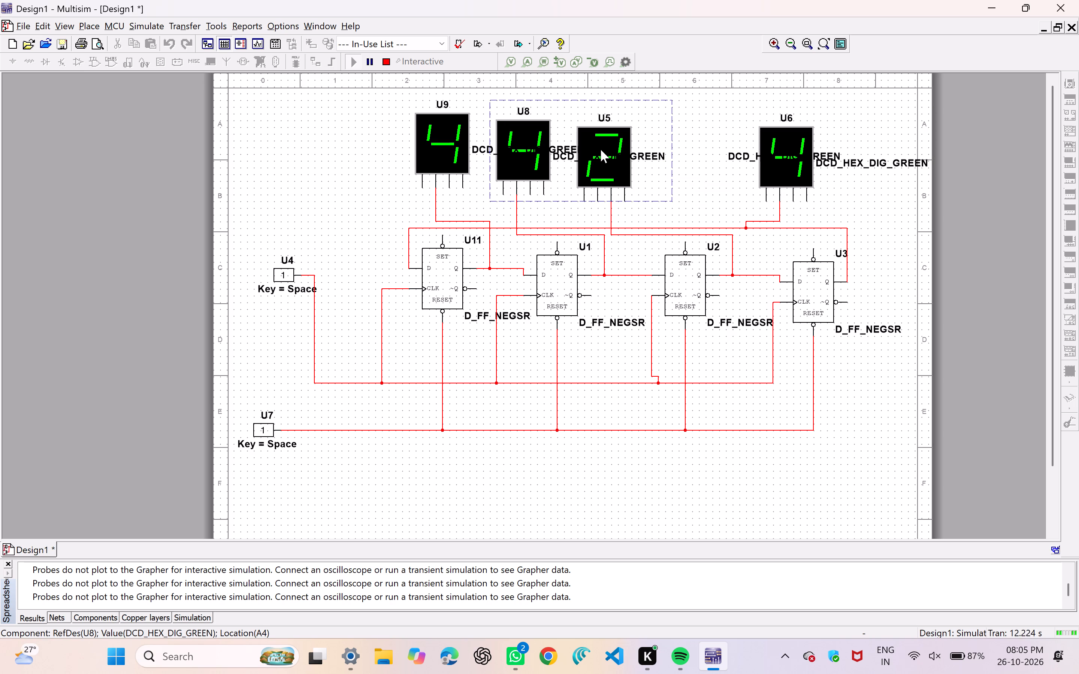
drag(601, 149, 652, 141)
click(690, 133)
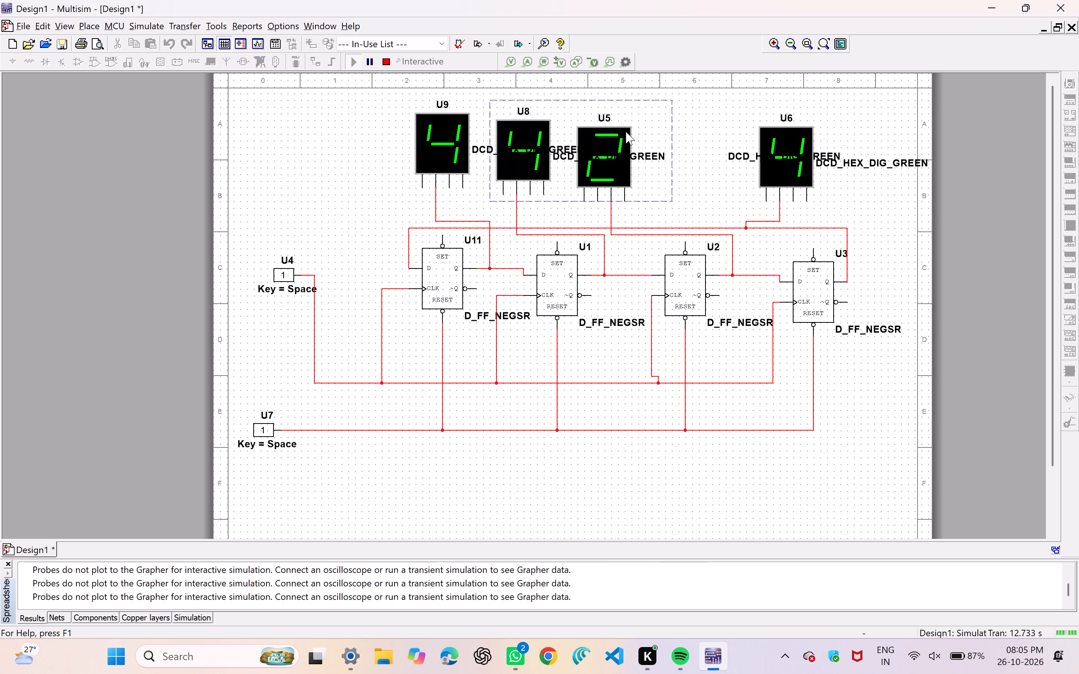
drag(615, 136, 685, 133)
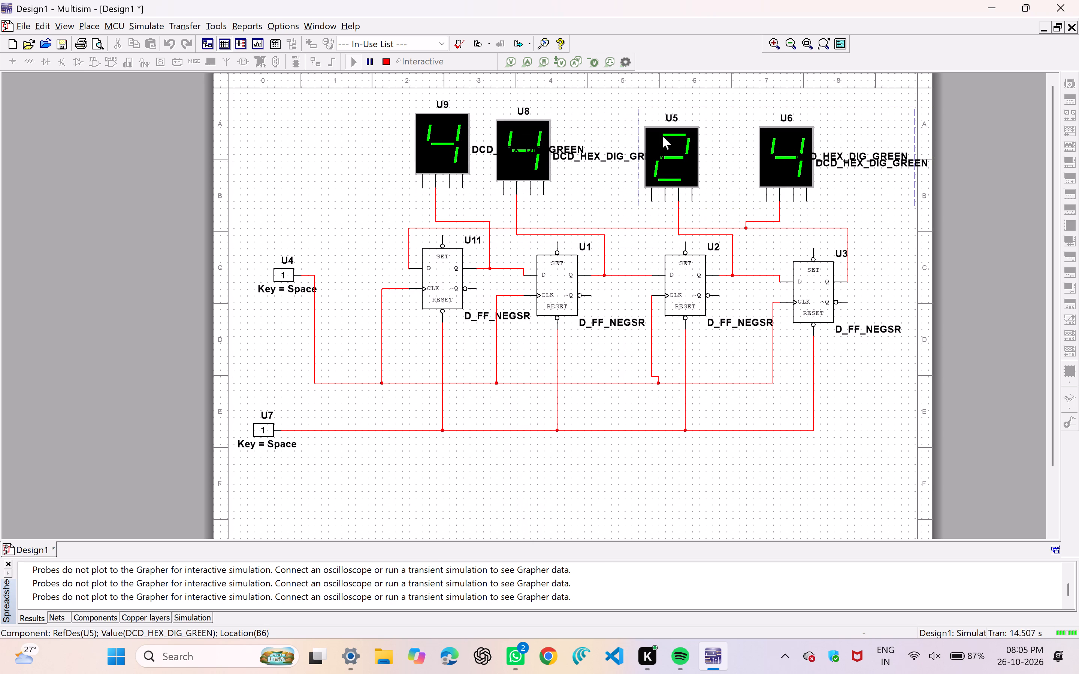
click(529, 140)
drag(532, 137, 587, 137)
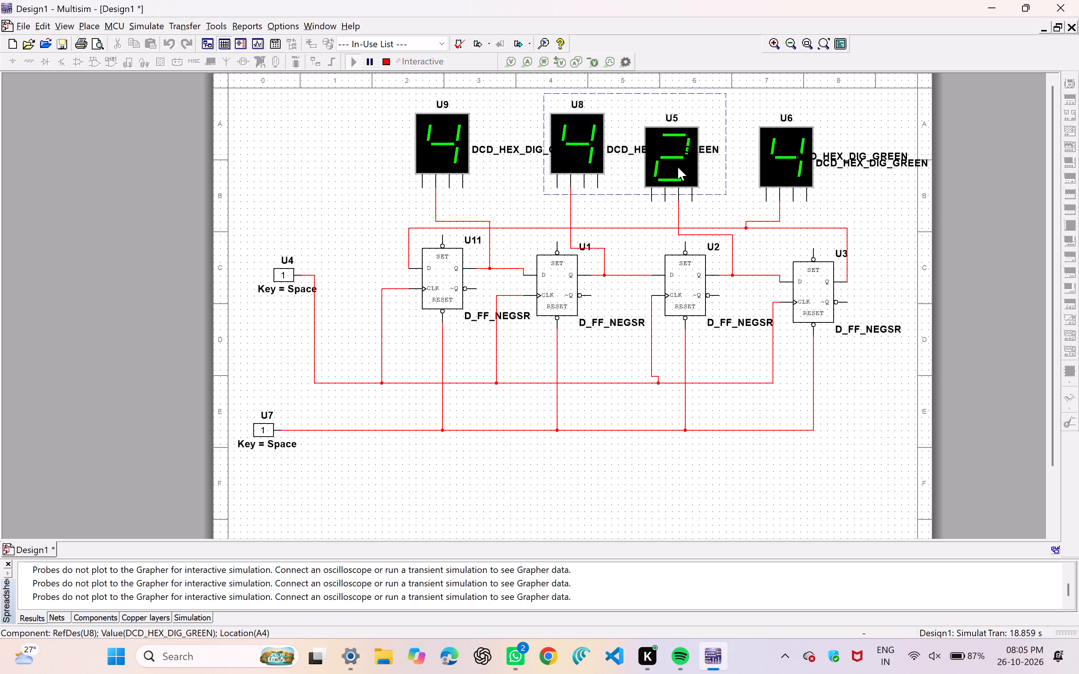
Nudge displays U5, U6 and U9 slightly upward, with U5 above flip-flop U2 and U9 above U11.
click(678, 167)
drag(674, 159, 682, 143)
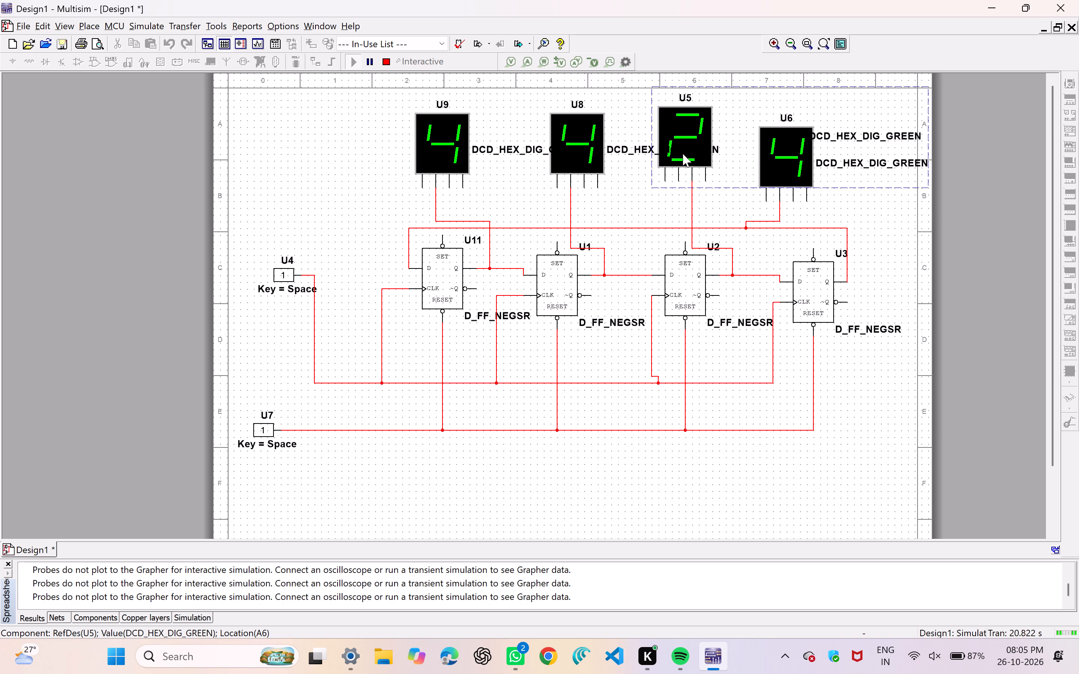
click(793, 155)
drag(792, 158, 787, 144)
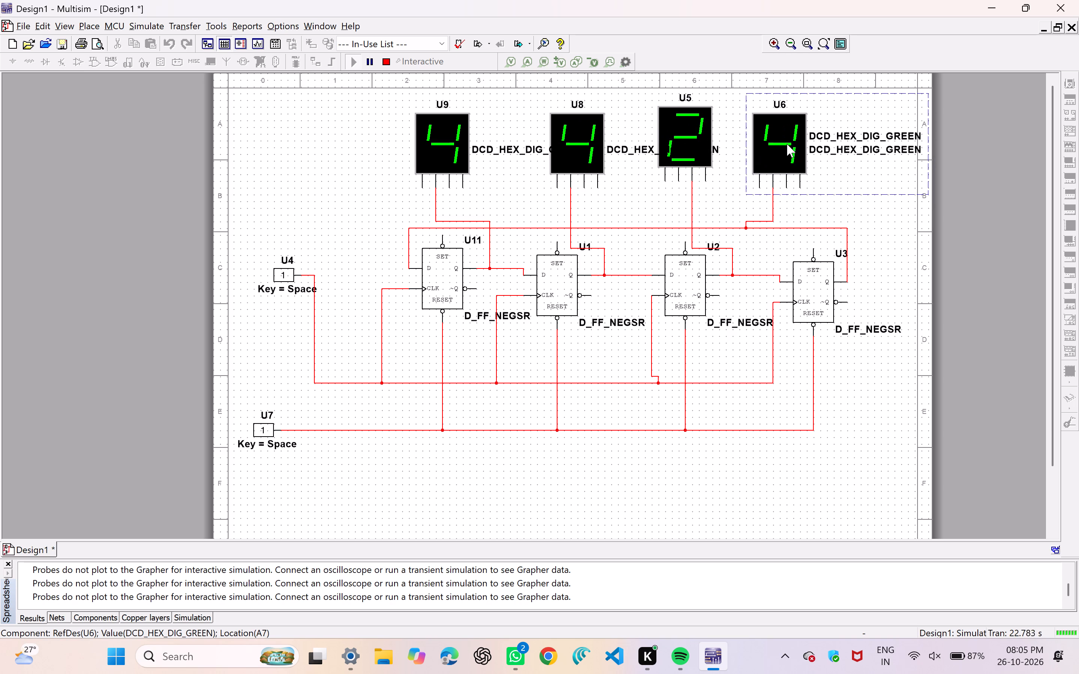
click(443, 140)
drag(450, 140, 456, 127)
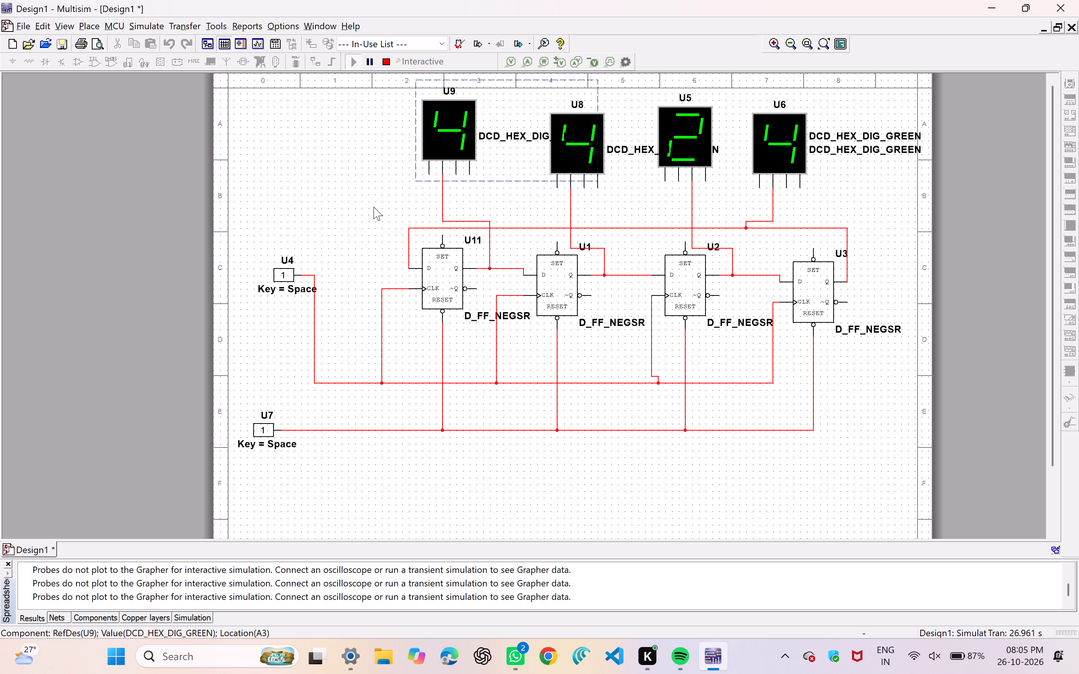
click(374, 207)
Pulse clock input U4 to 0 and back to 1, set reset input U7 to 0, and end the simulation.
click(288, 276)
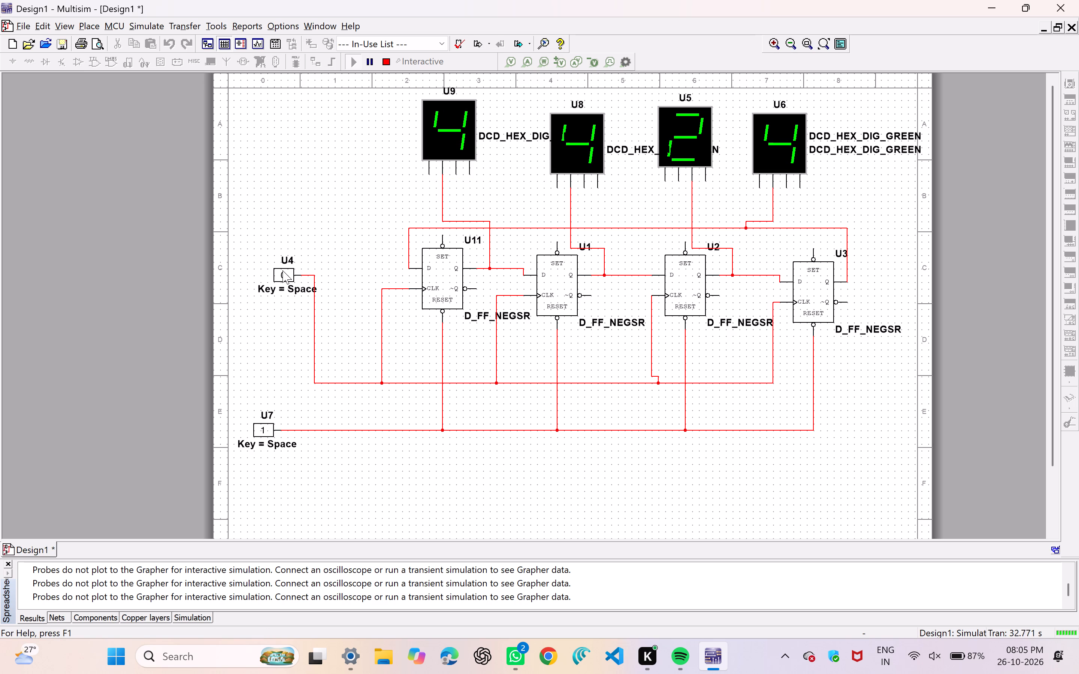
click(282, 273)
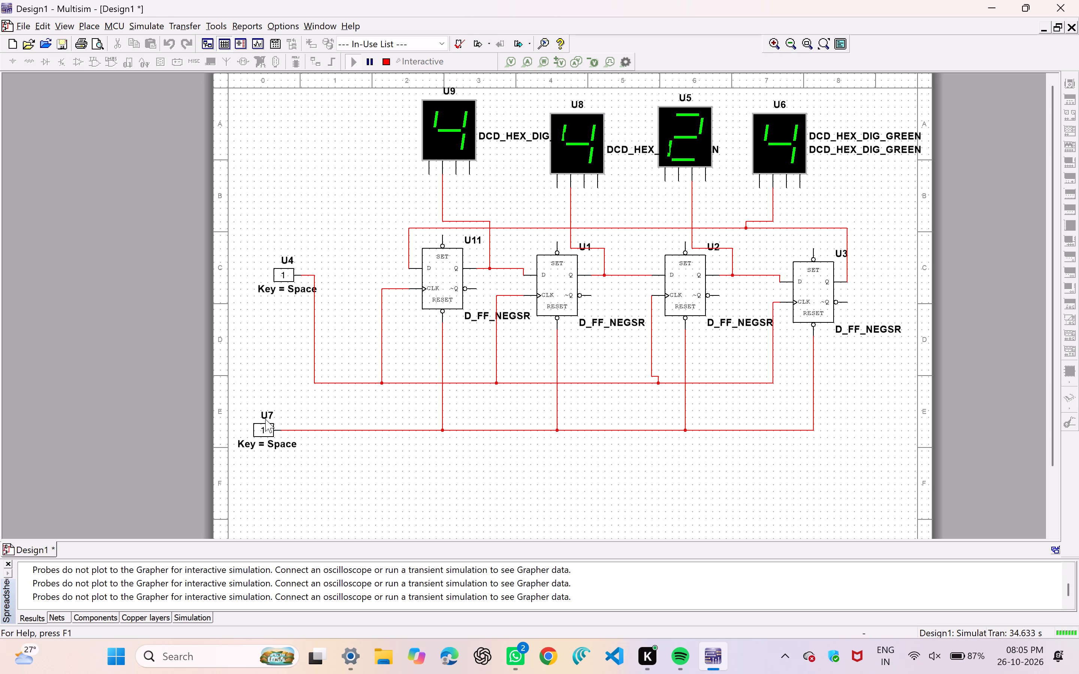
click(265, 428)
click(391, 61)
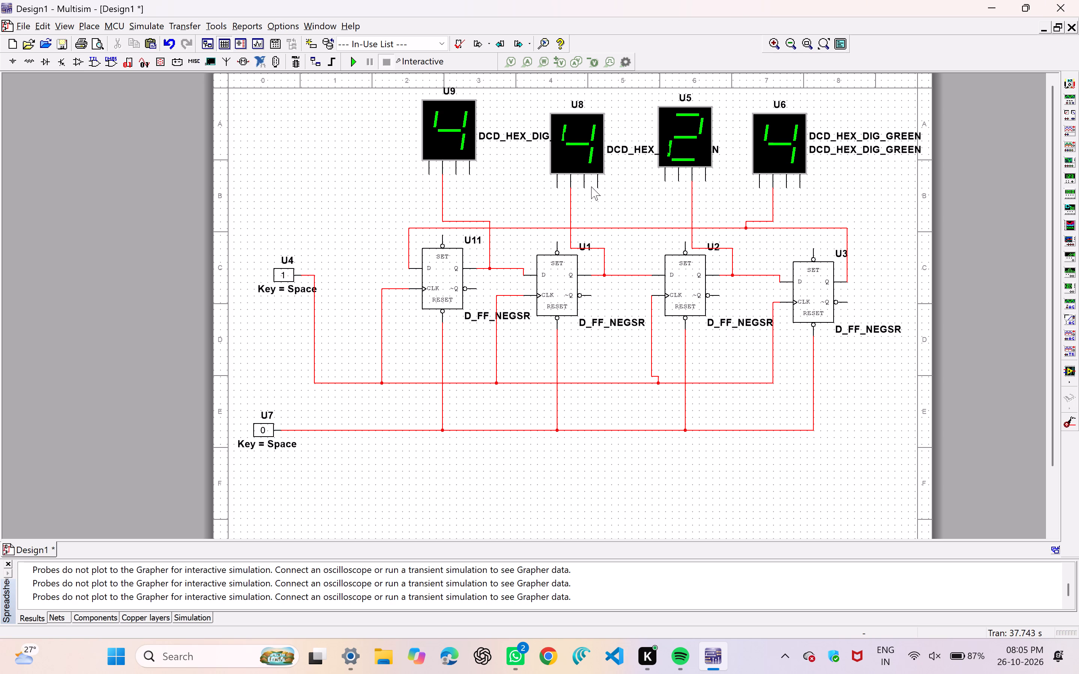
Rerun the simulation and switch clock input U4 to 0.
click(357, 63)
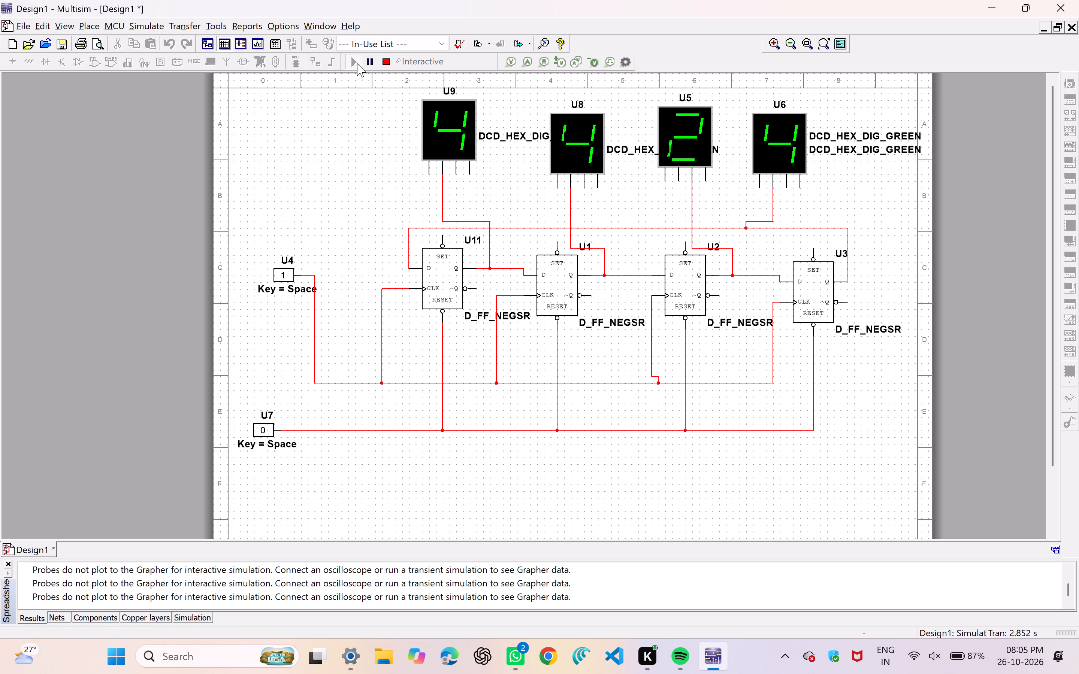
click(289, 277)
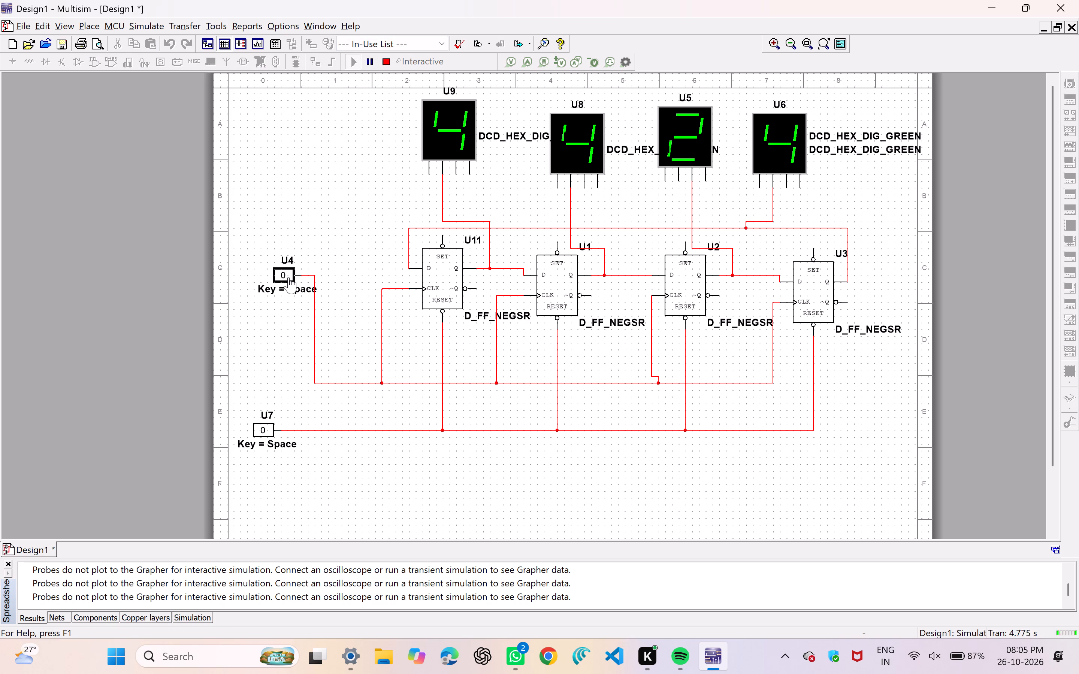
Stop the simulation and delete clock input U4 from the schematic.
click(297, 263)
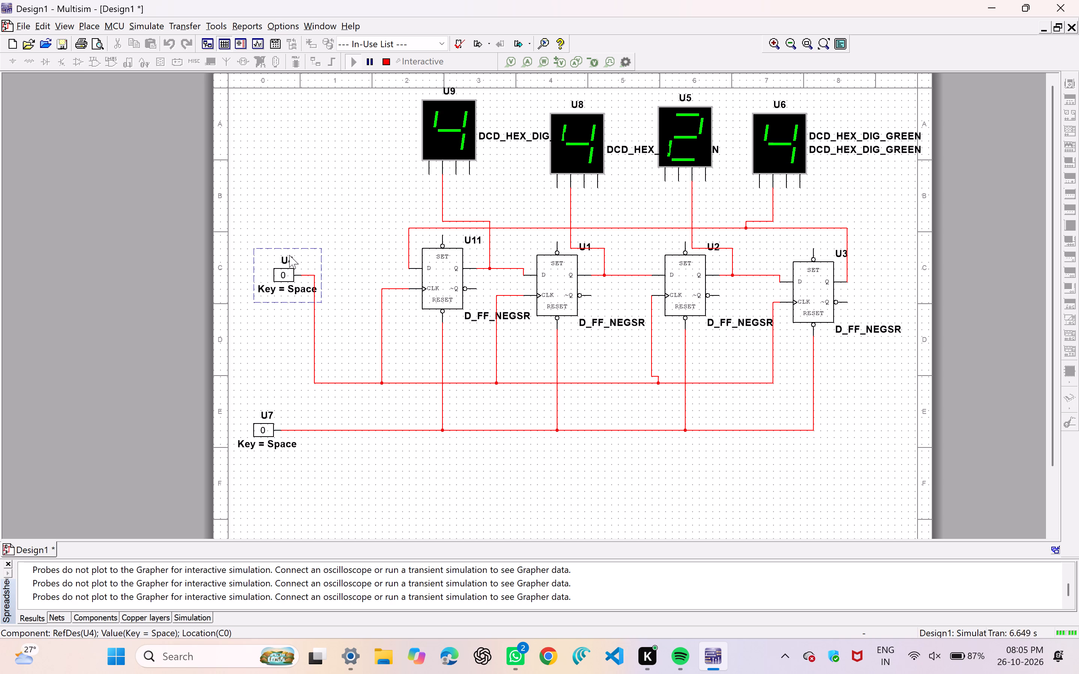
key(Delete)
key(Delete)
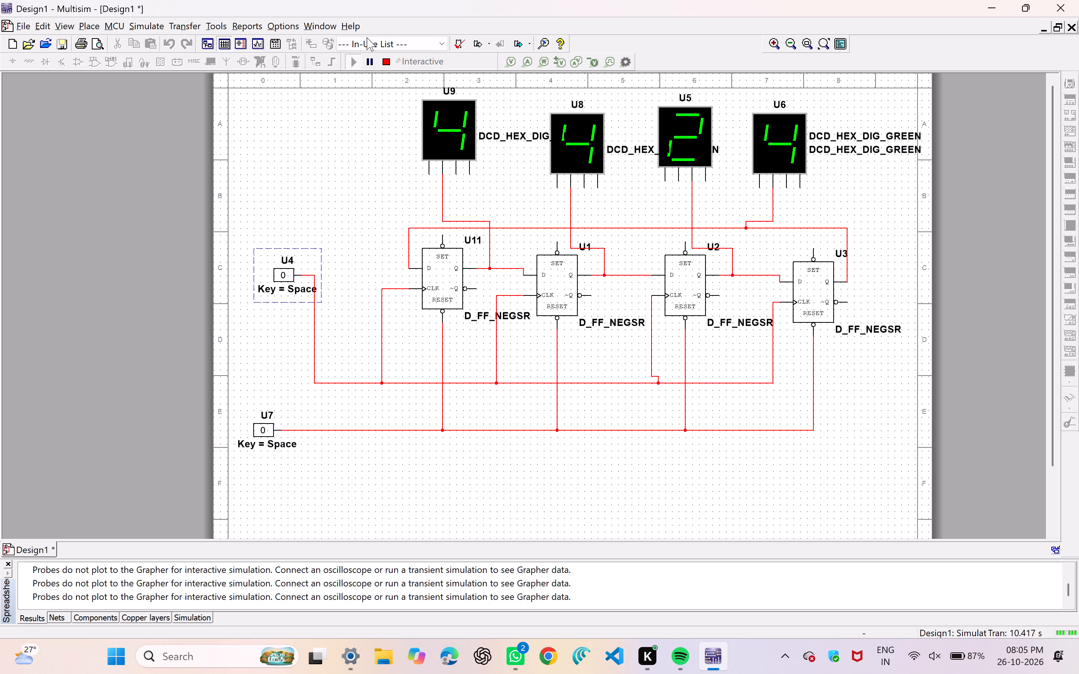
click(384, 60)
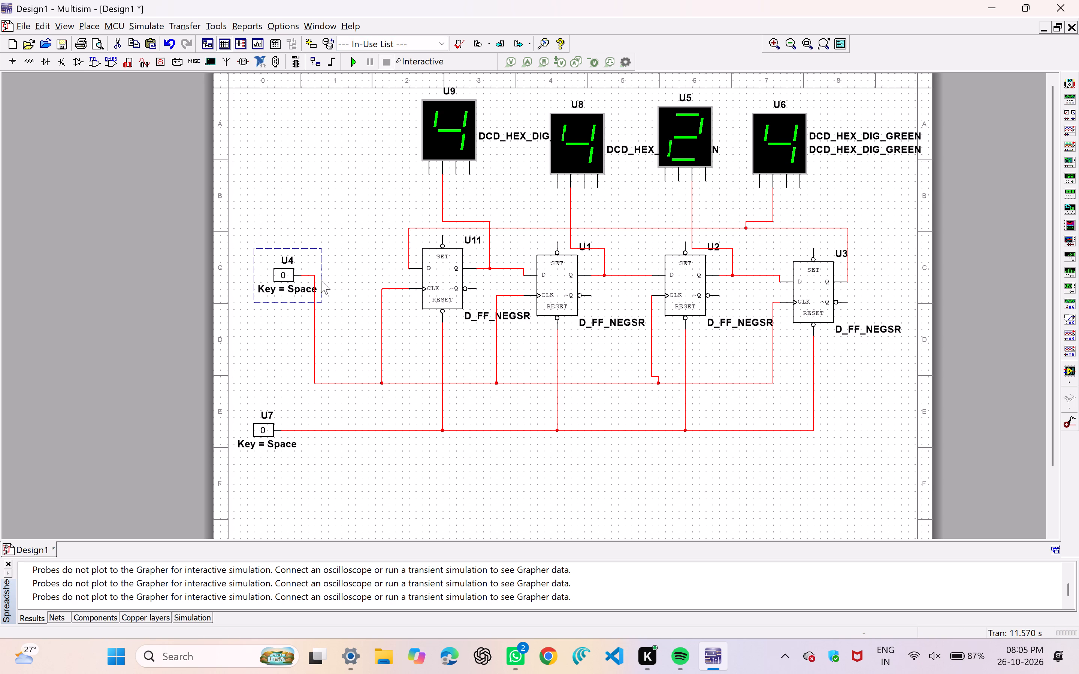
key(Delete)
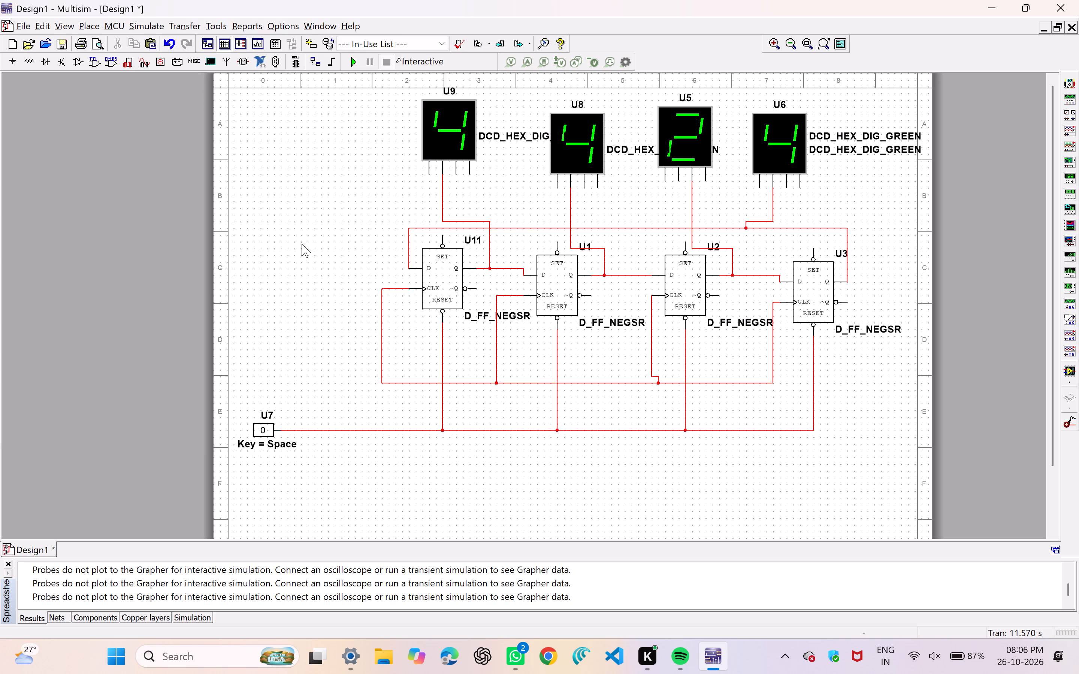
Place a DIGITAL_CLOCK from the DIGITAL_SOURCES family to the left of flip-flop U11, in the deleted clock input's spot.
key(ctrl+w)
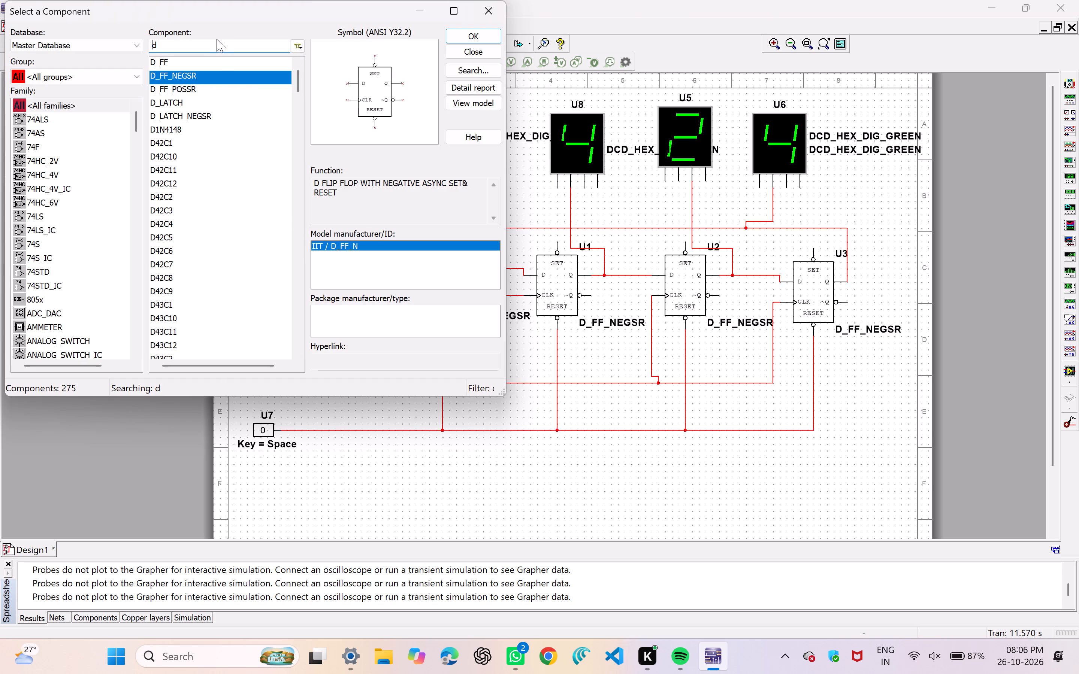
click(211, 45)
key(BackSpace)
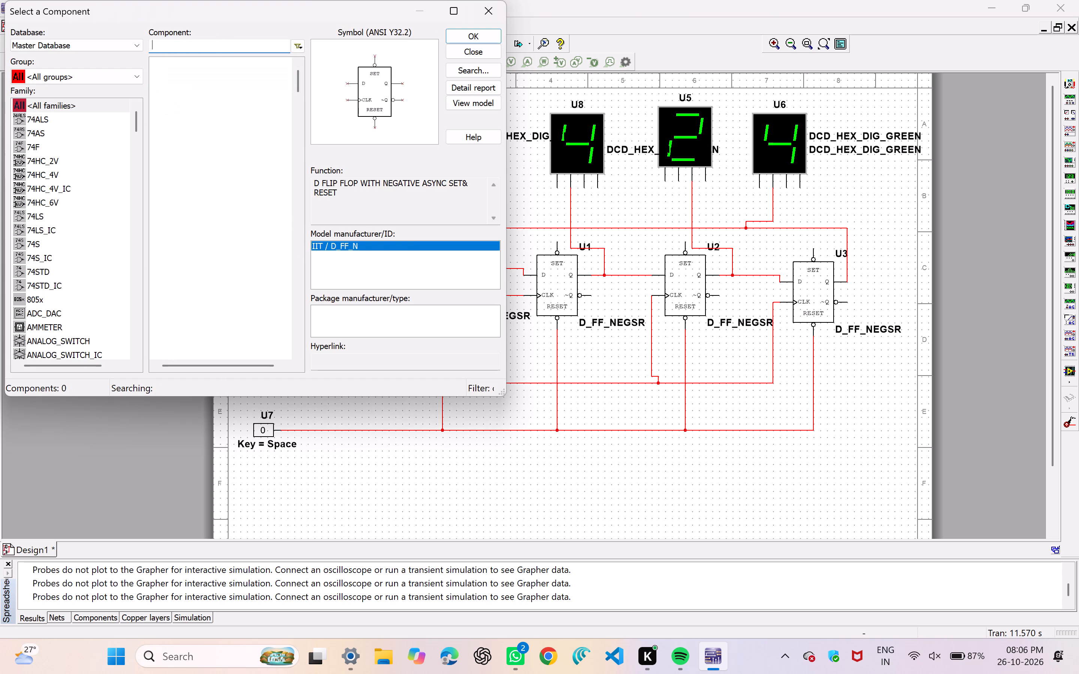
click(127, 80)
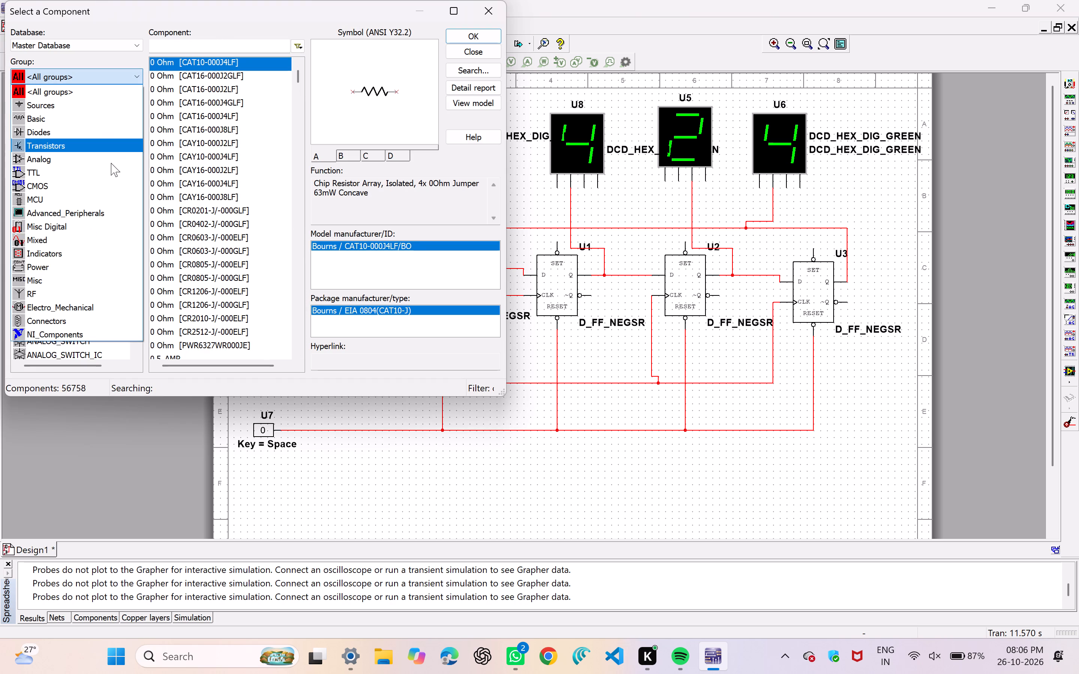
click(104, 109)
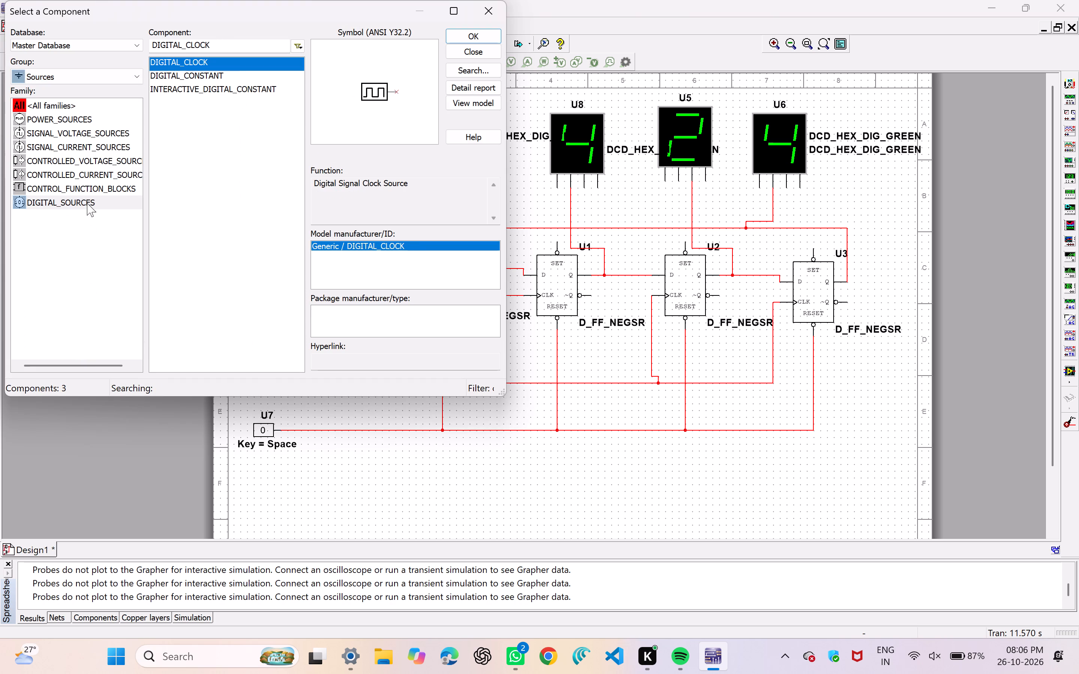
click(88, 203)
click(219, 79)
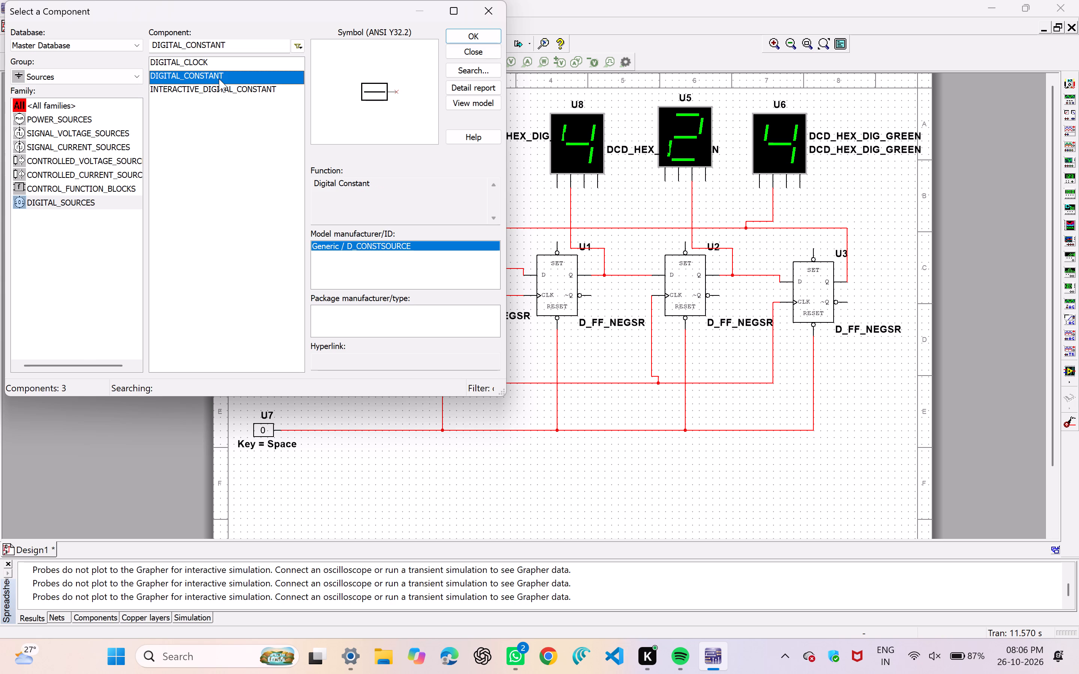
click(219, 94)
click(224, 76)
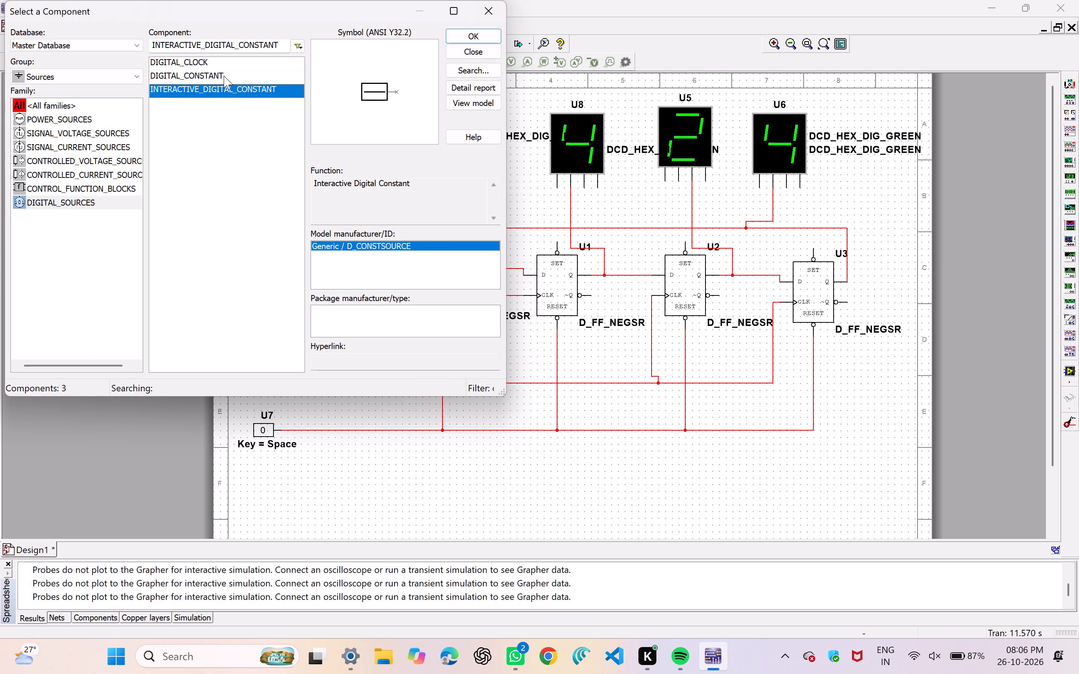
click(223, 60)
click(472, 35)
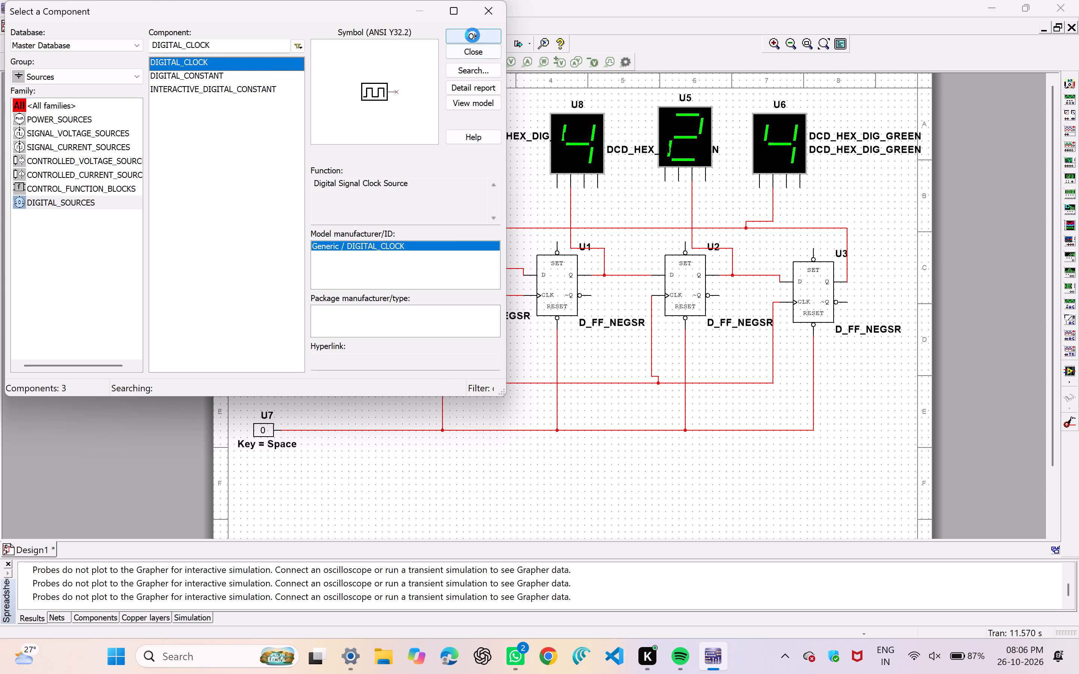
click(290, 285)
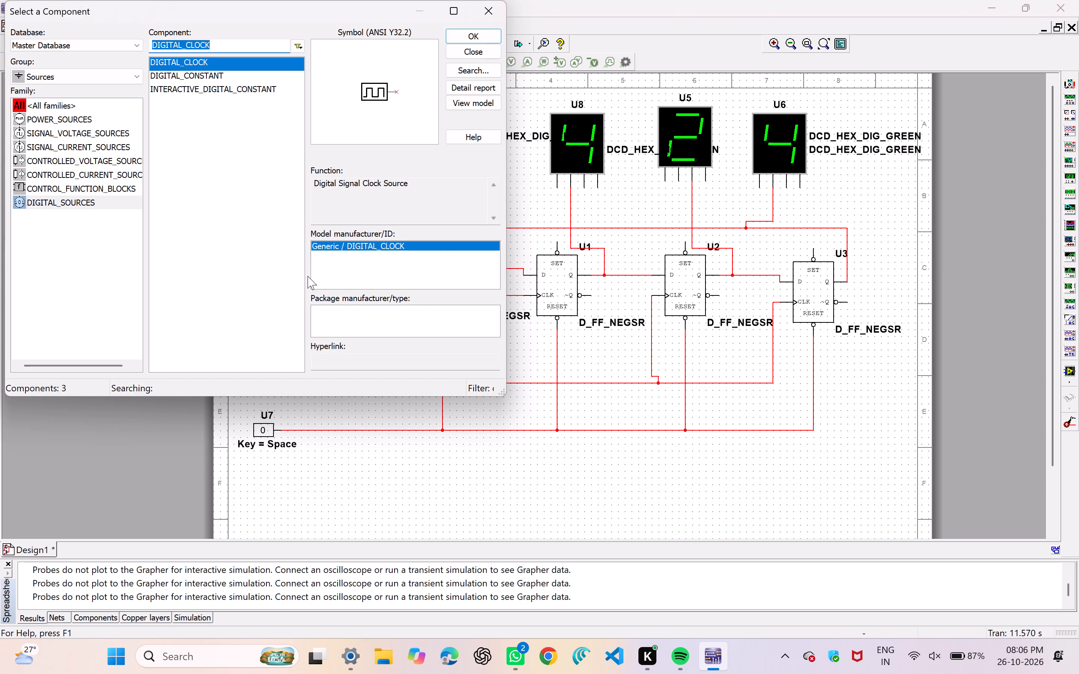
click(487, 18)
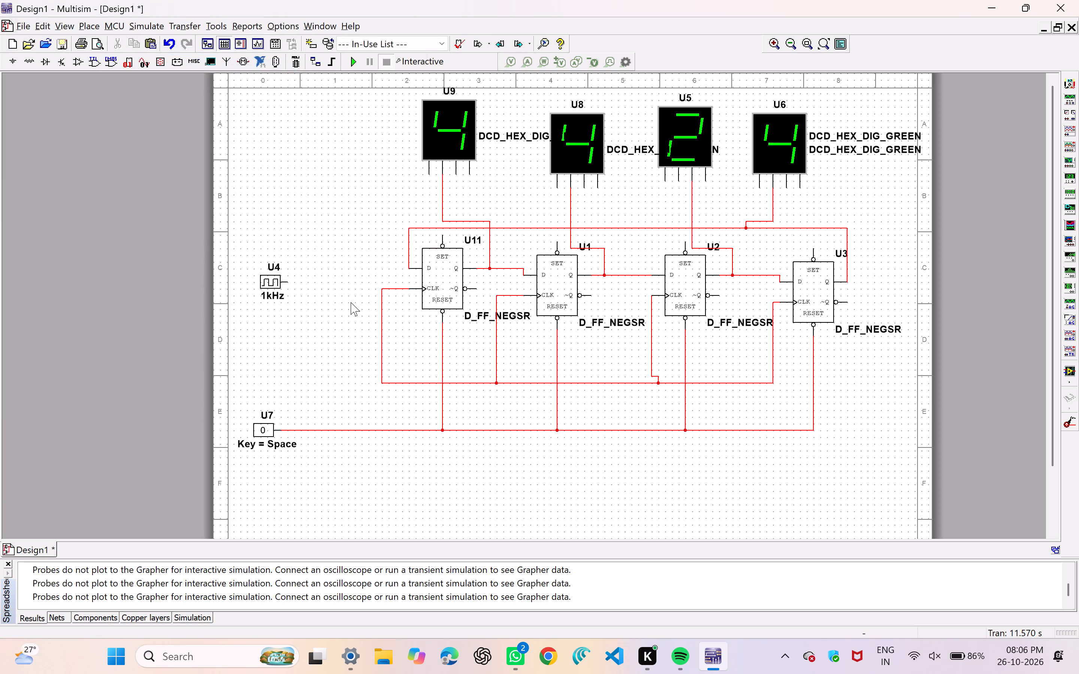
Wire the digital clock's output to the shared CLK line of the flip-flops.
click(288, 279)
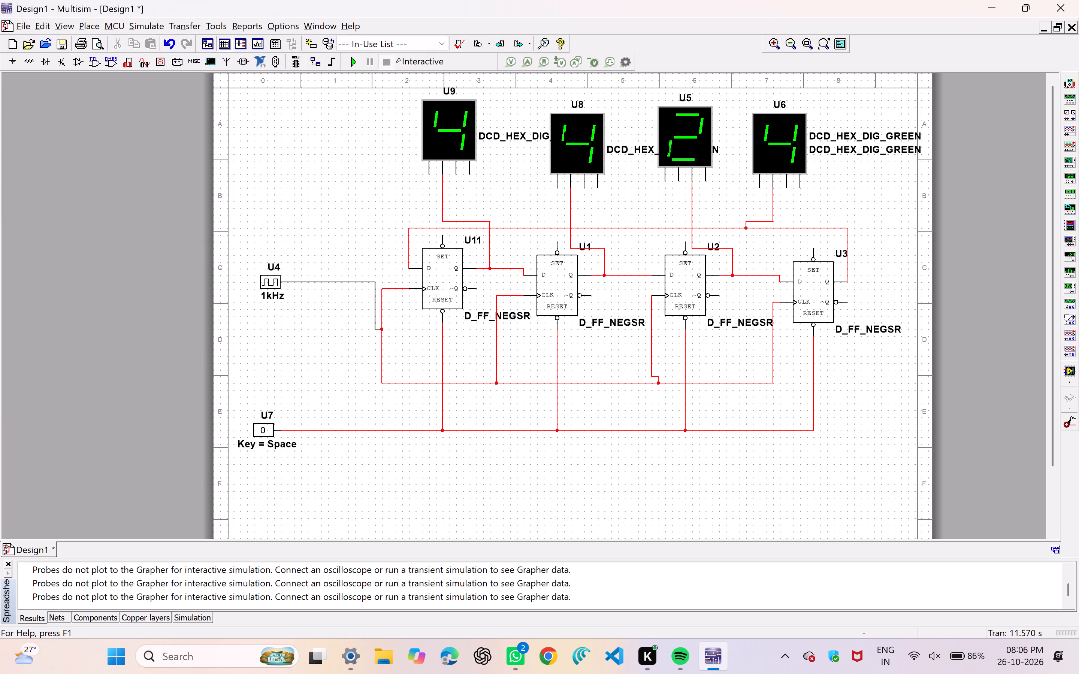
click(385, 328)
Run the simulation with digital clock U4 driving the flip-flops.
click(351, 64)
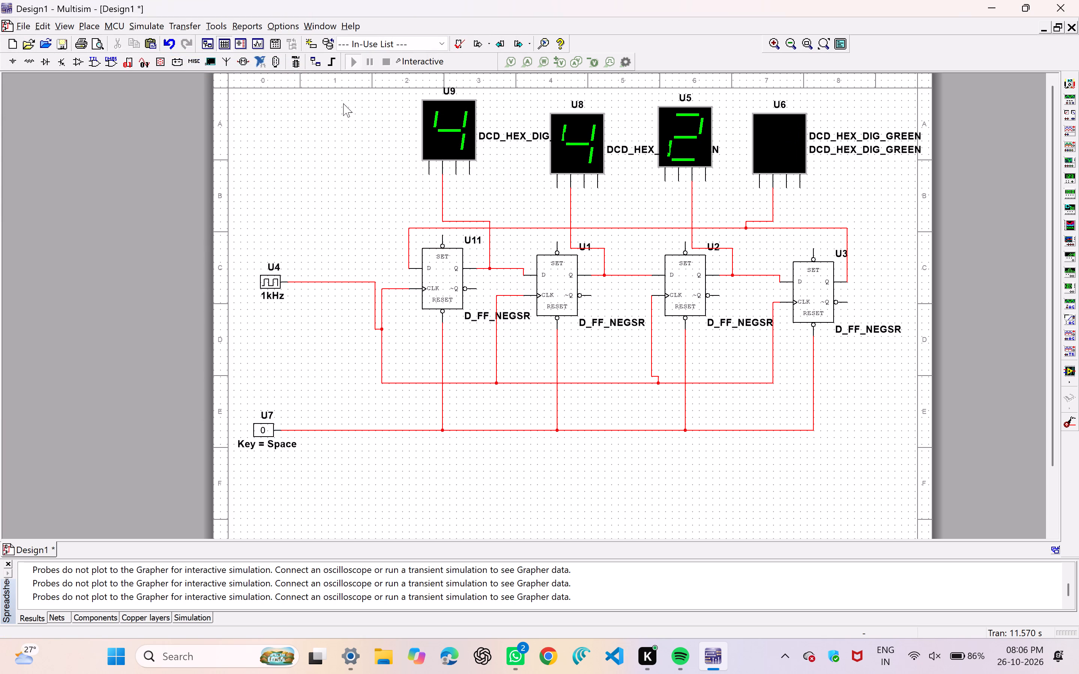
Set the frequency of digital clock U4 to 1 Hz and acknowledge the running-simulation notice.
click(275, 295)
click(275, 292)
click(281, 298)
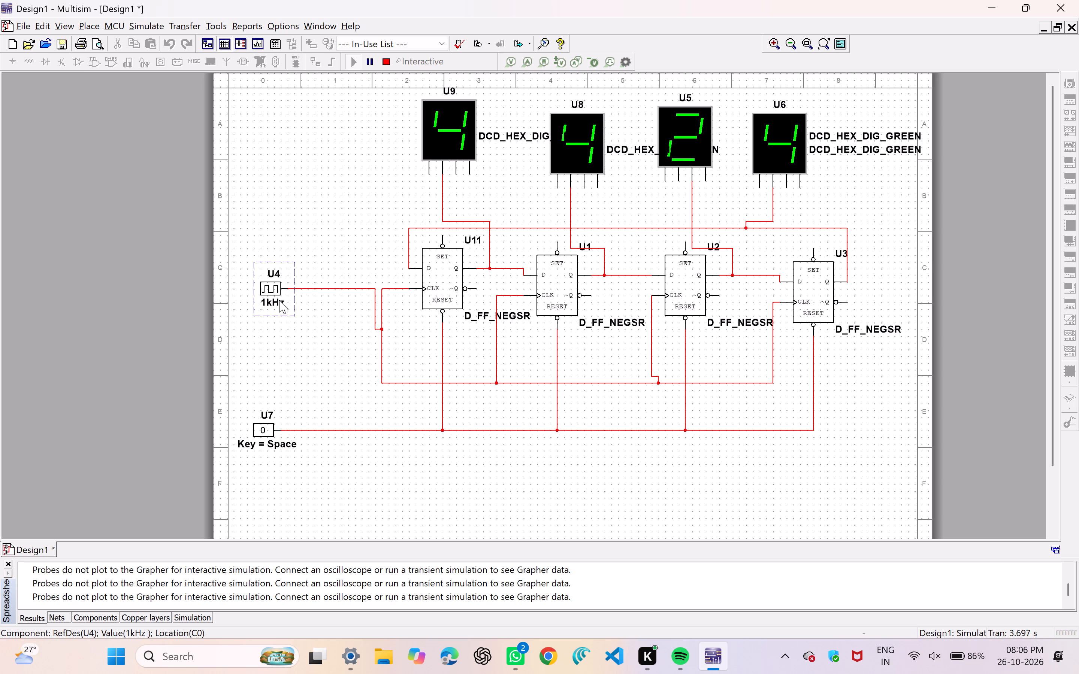
double_click(279, 300)
click(284, 311)
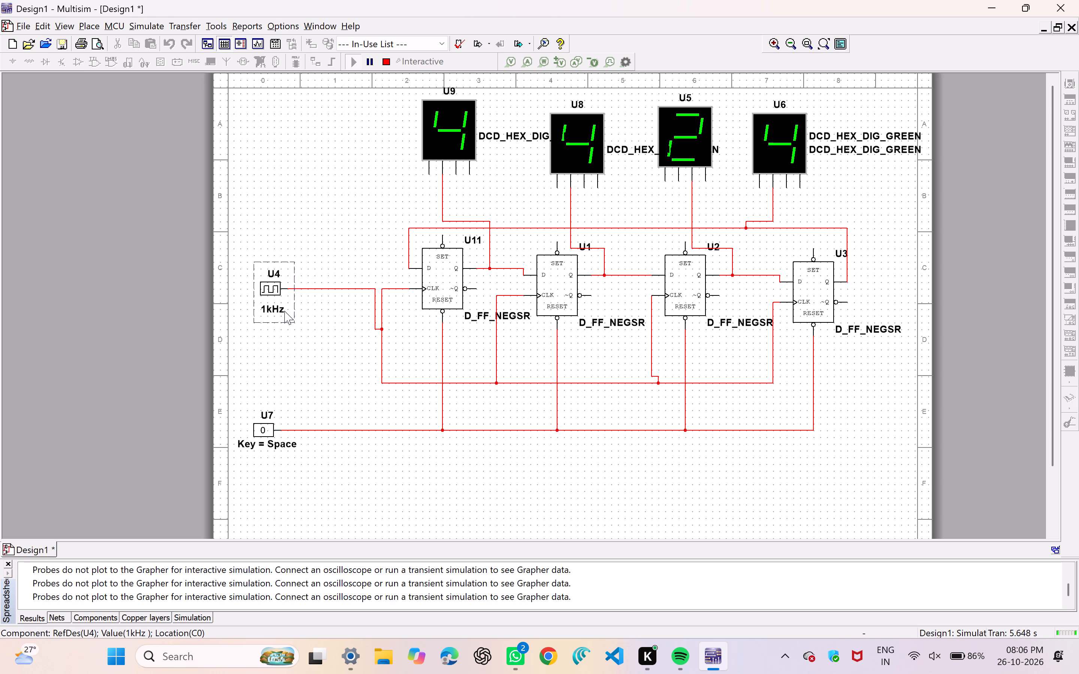
click(277, 311)
double_click(277, 311)
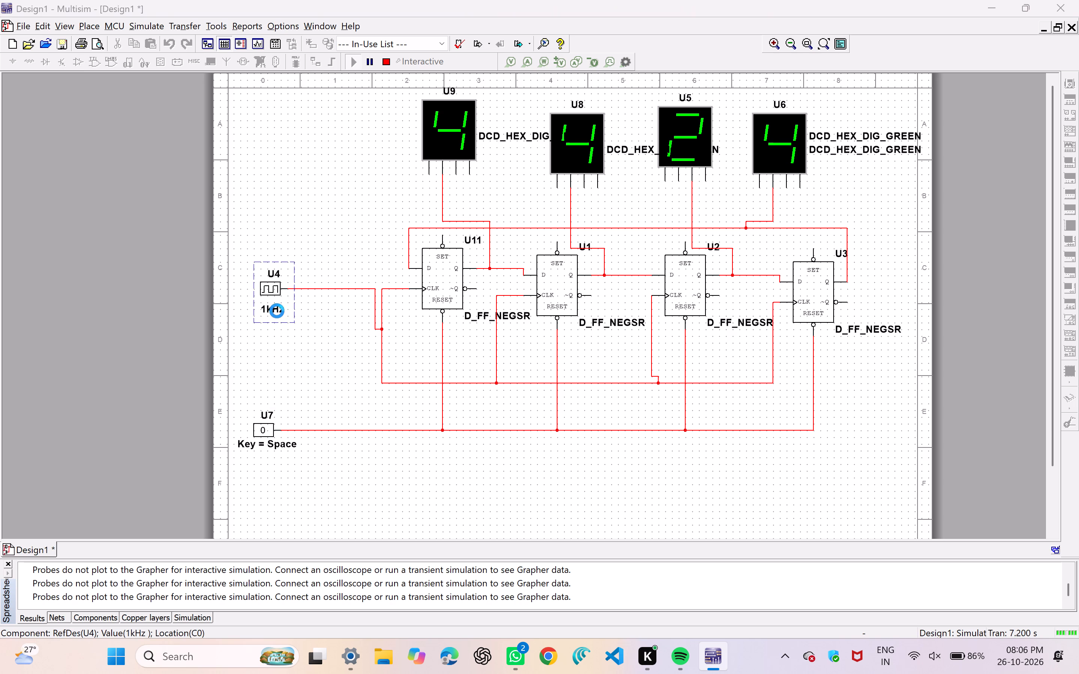
click(641, 173)
key(BackSpace)
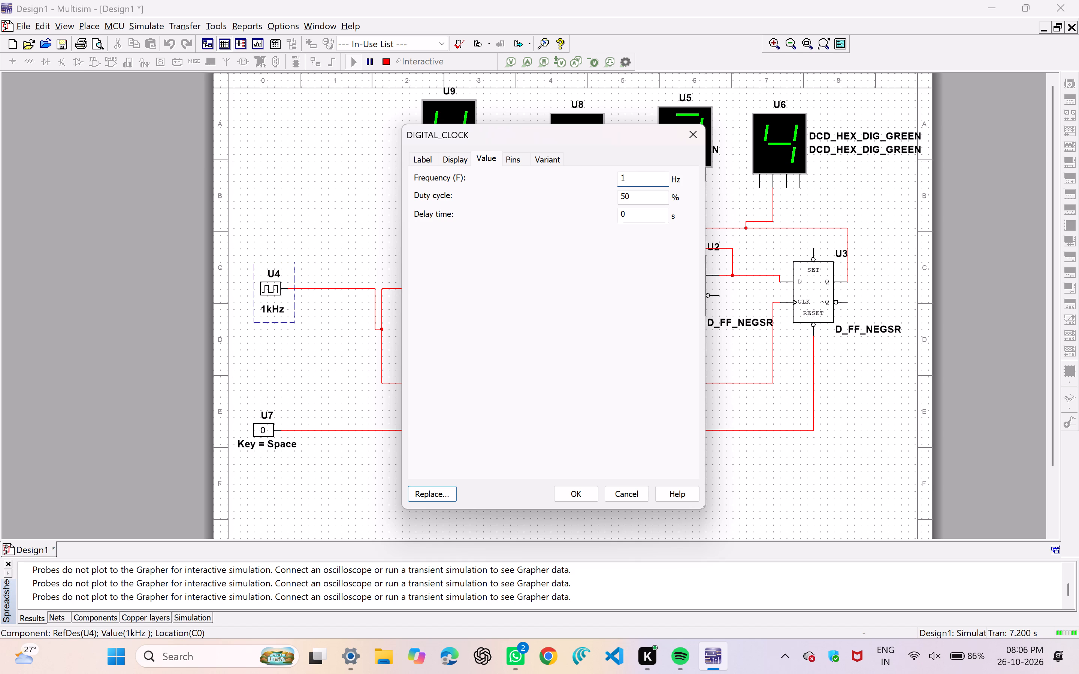
key(Return)
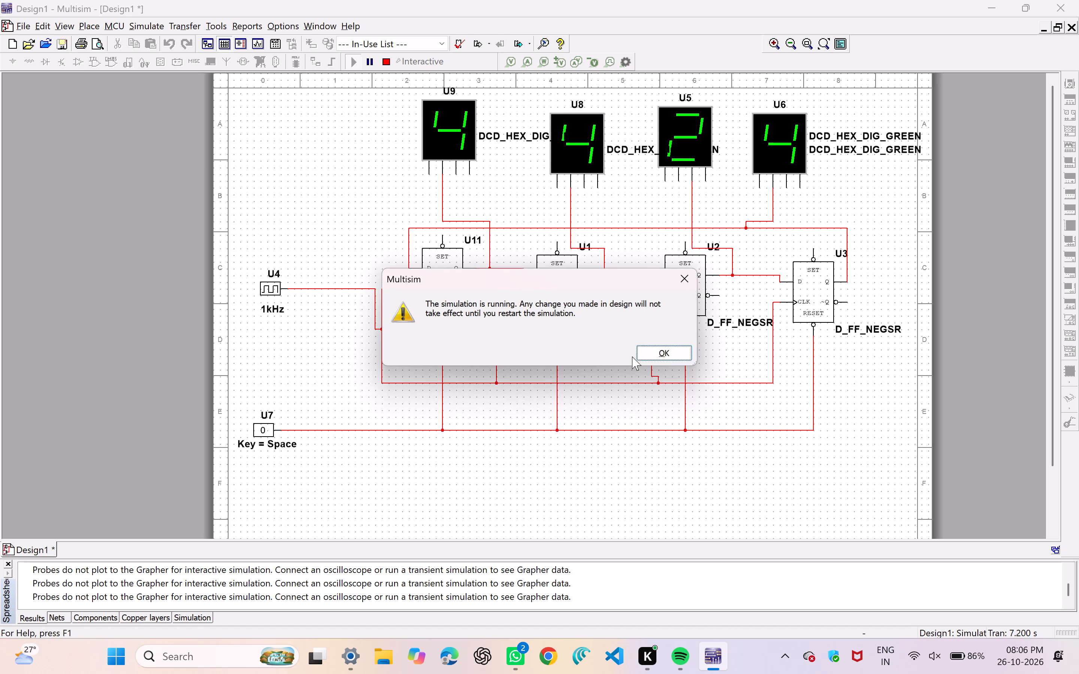
click(647, 355)
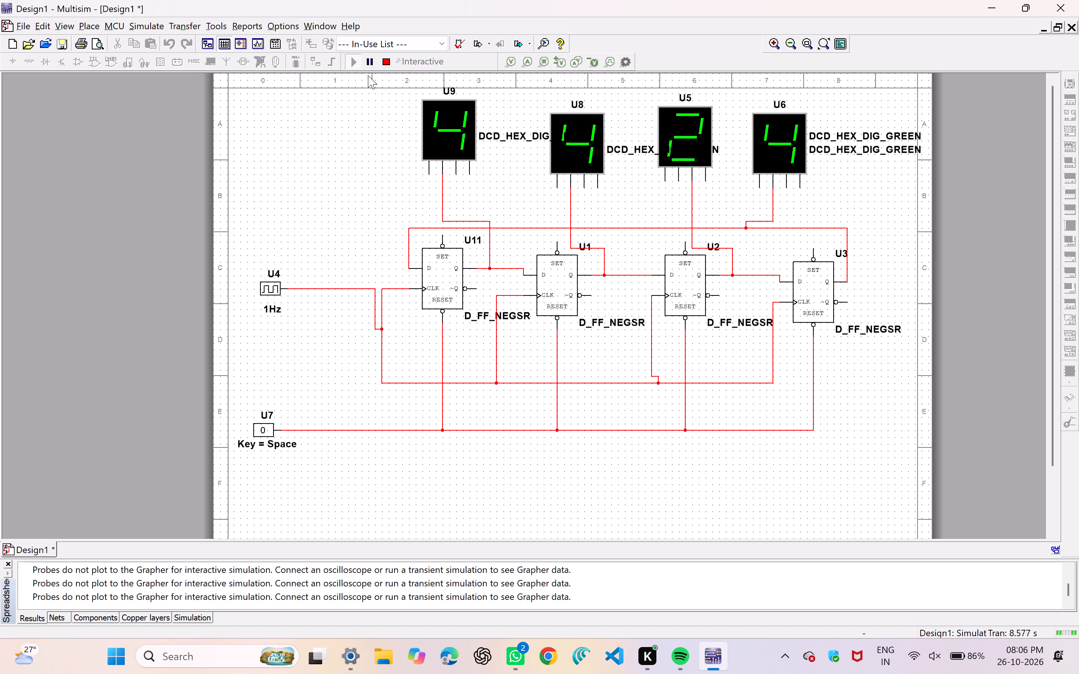
Restart the simulation to test the circuit with the 1 Hz clock, watch the hex displays, and stop it.
click(384, 67)
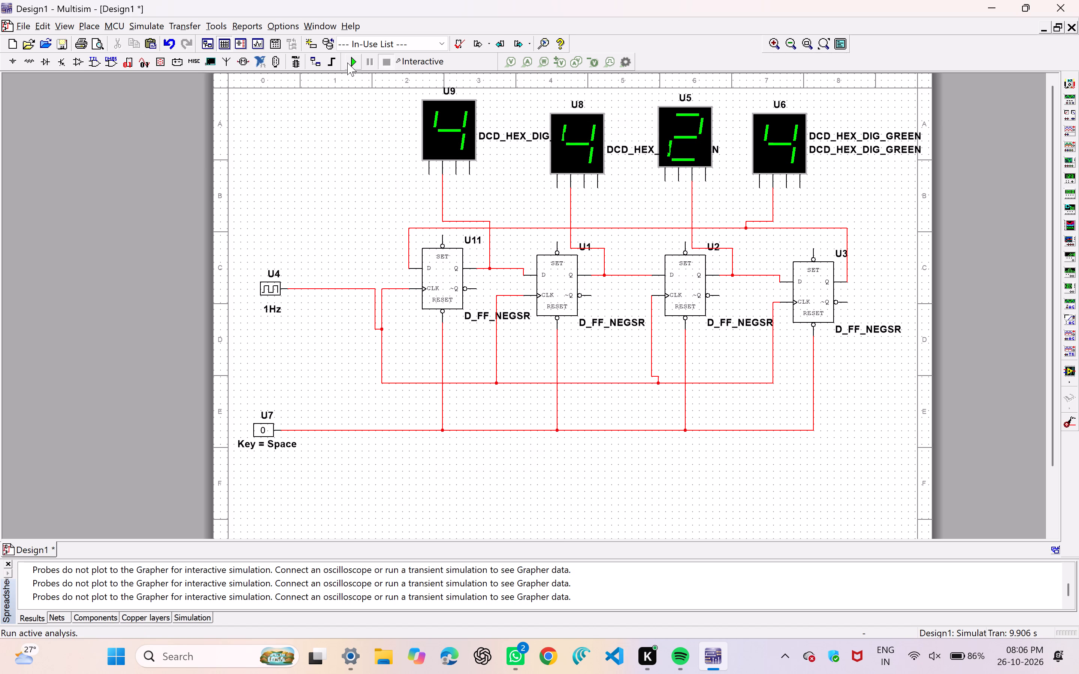
click(349, 63)
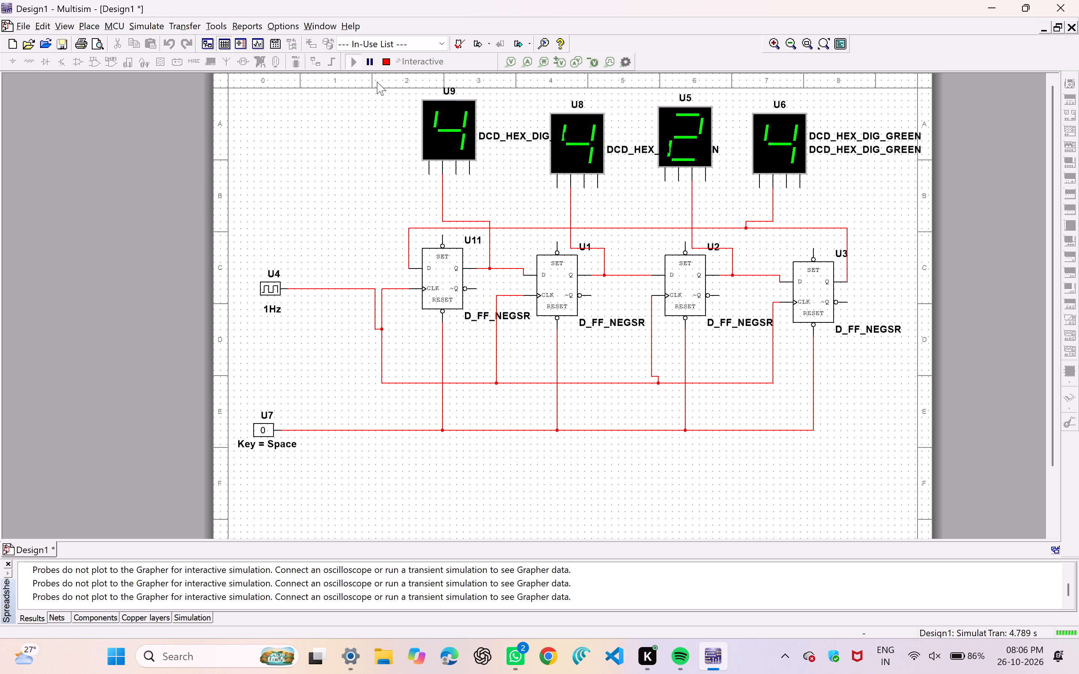
click(391, 64)
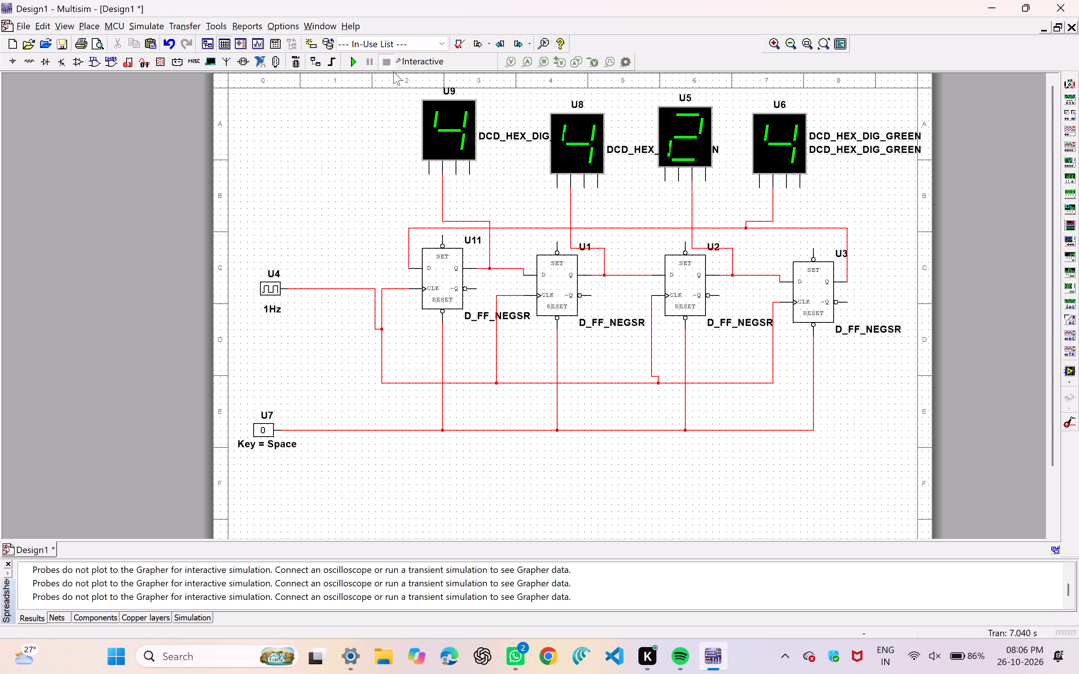
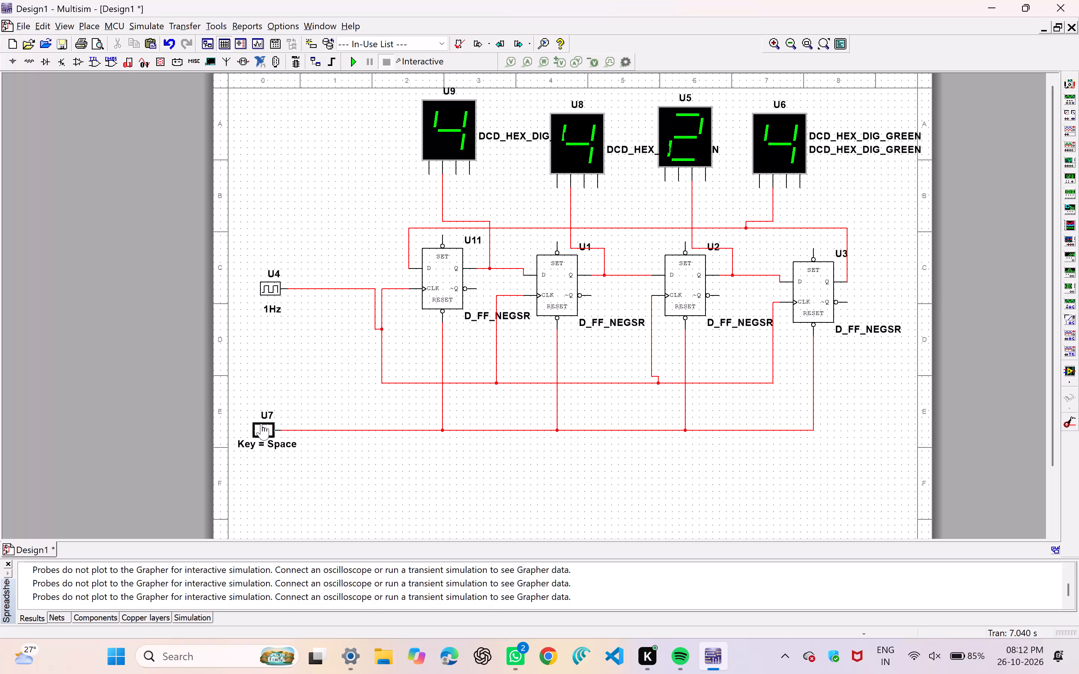
Toggle the shared reset input U7 to 1, run the simulation to check the hex displays, and stop it.
click(261, 428)
click(347, 65)
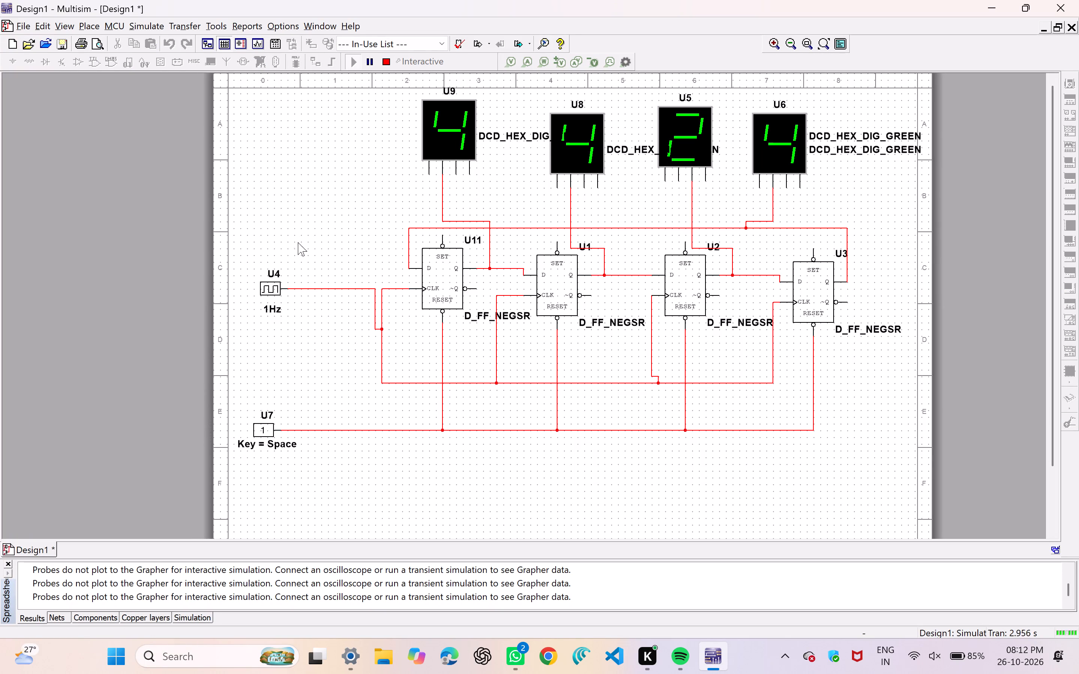
click(384, 66)
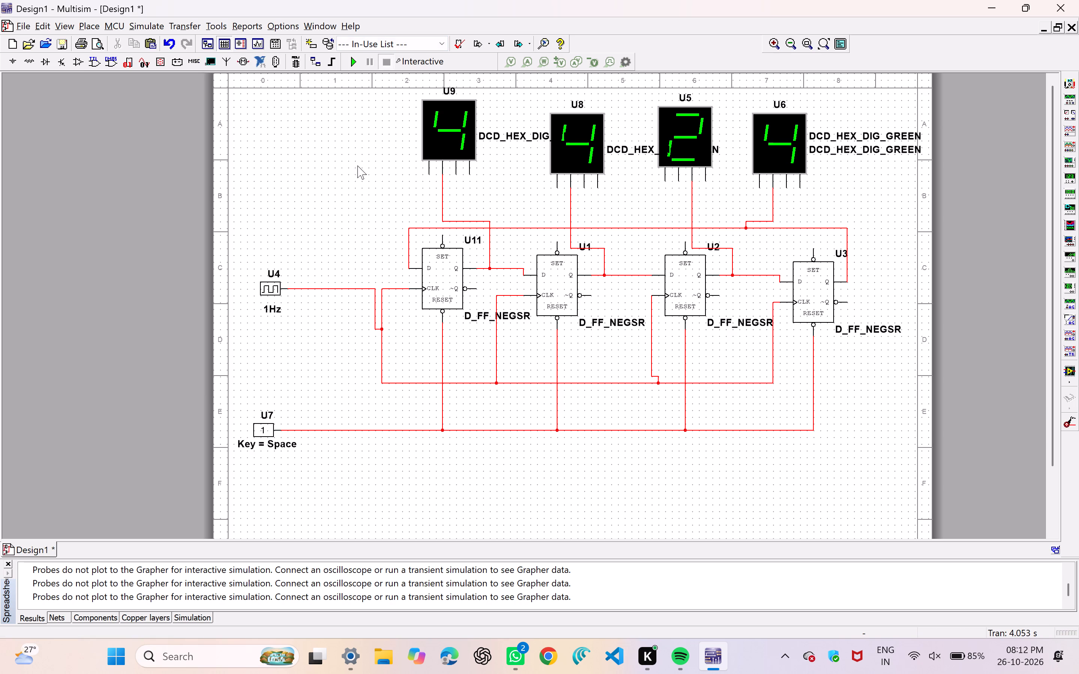
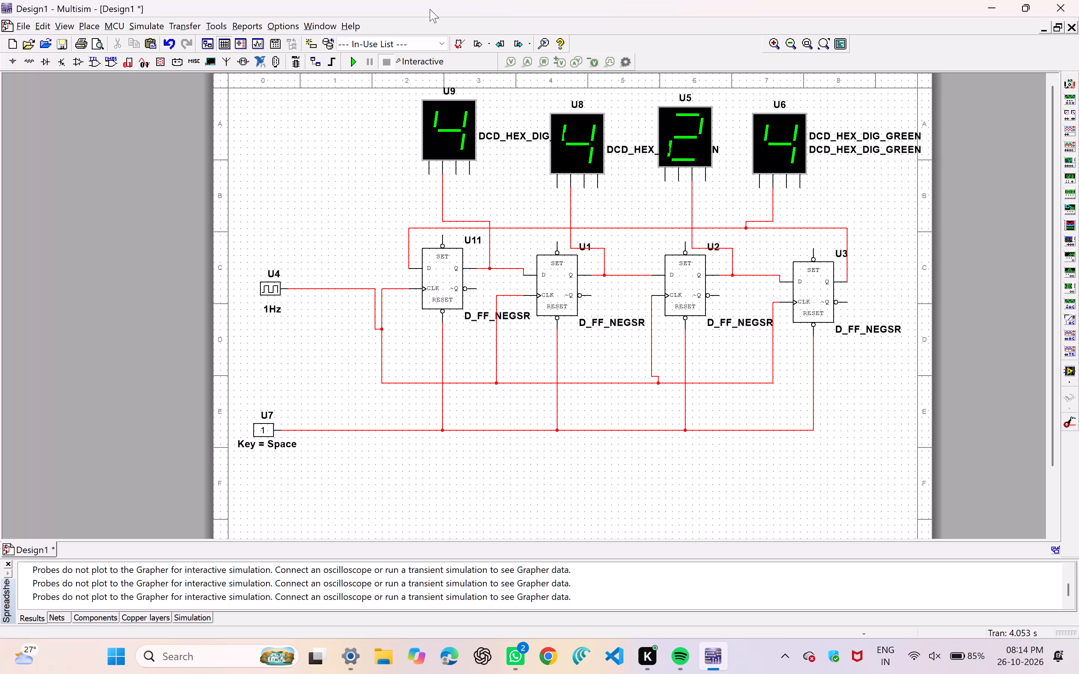
Run the interactive simulation again to check the four hex displays with U7 at 1, and stop it.
click(349, 59)
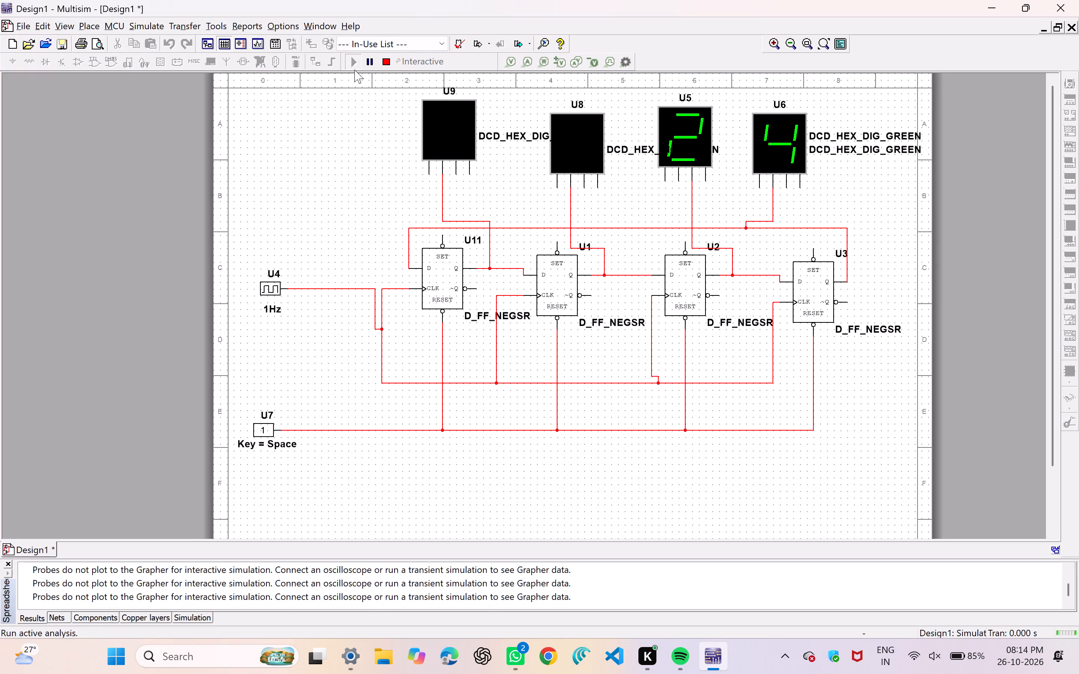
click(380, 63)
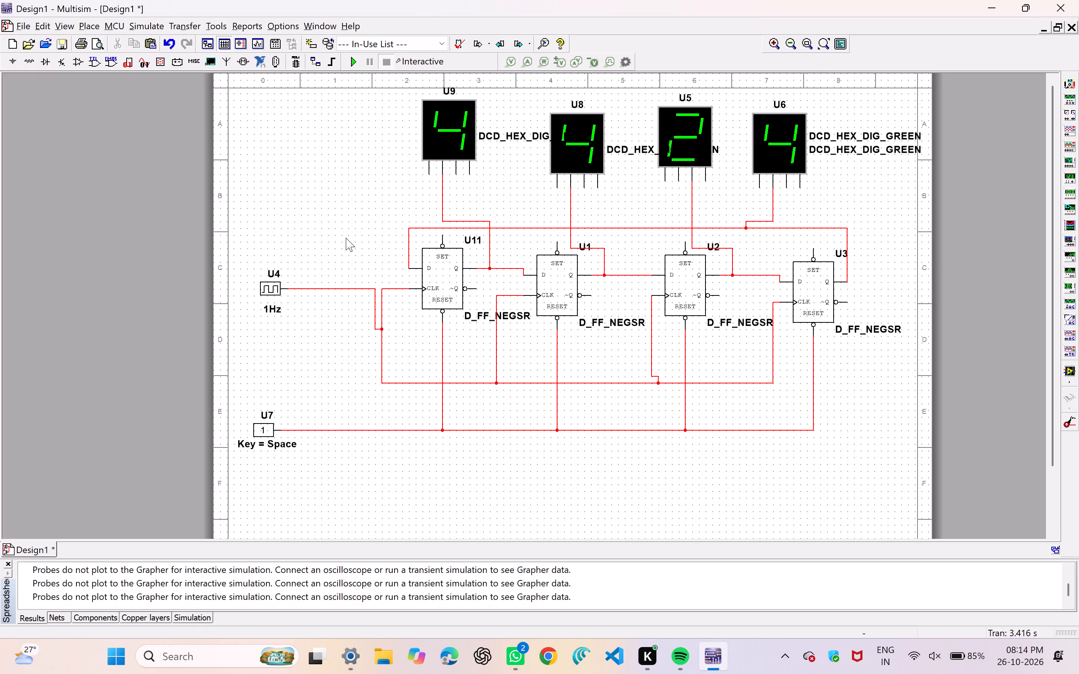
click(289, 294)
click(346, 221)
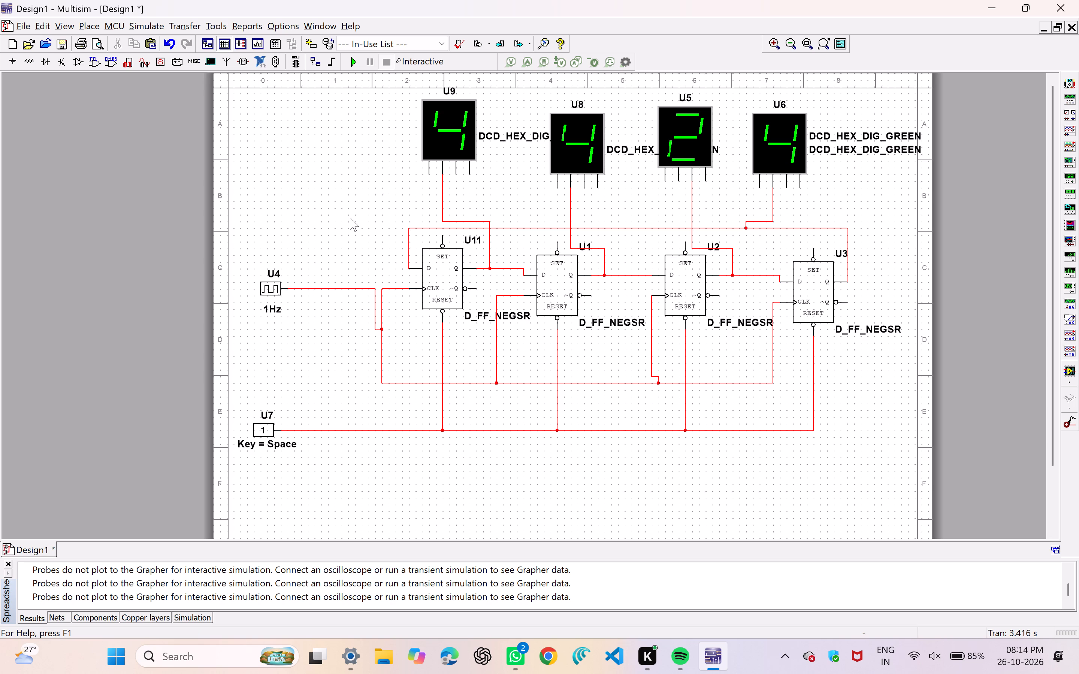
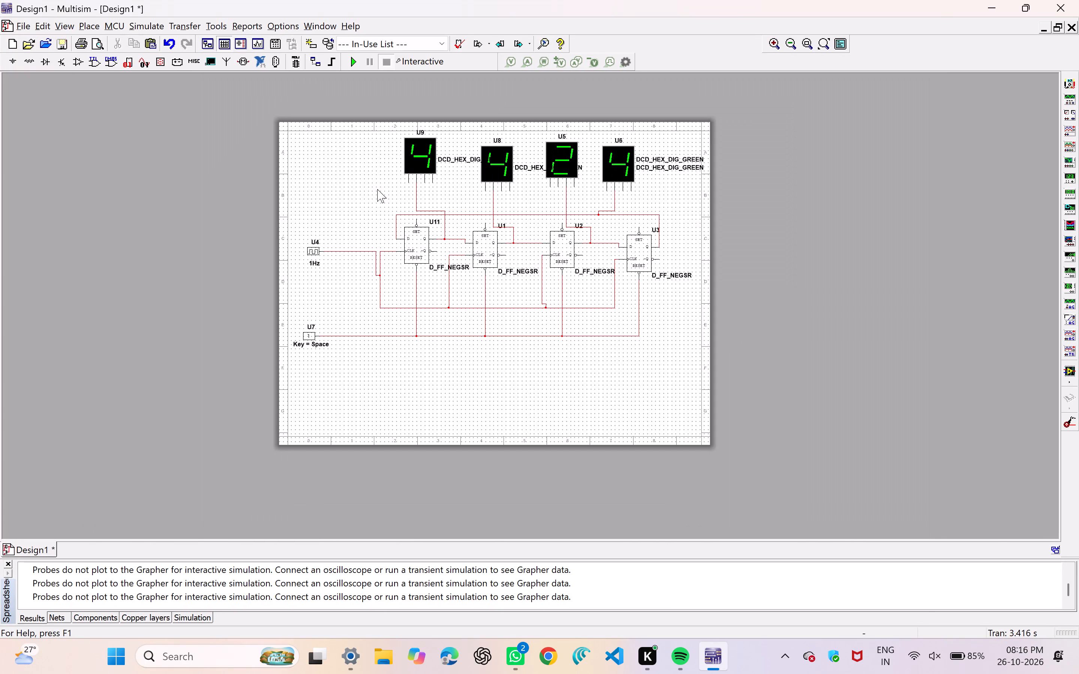
Search for 74LS74 across all component groups of the Master Database.
scroll(377, 189, up, 1)
ctrl+scroll(392, 228, up, 2)
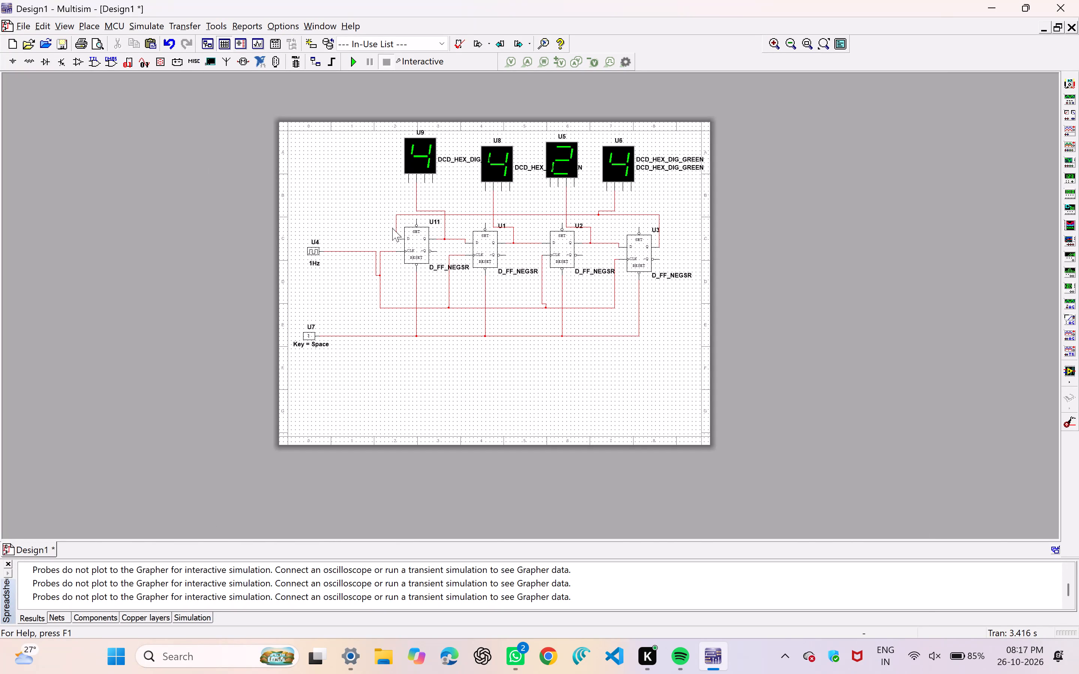
scroll(392, 228, down, 1)
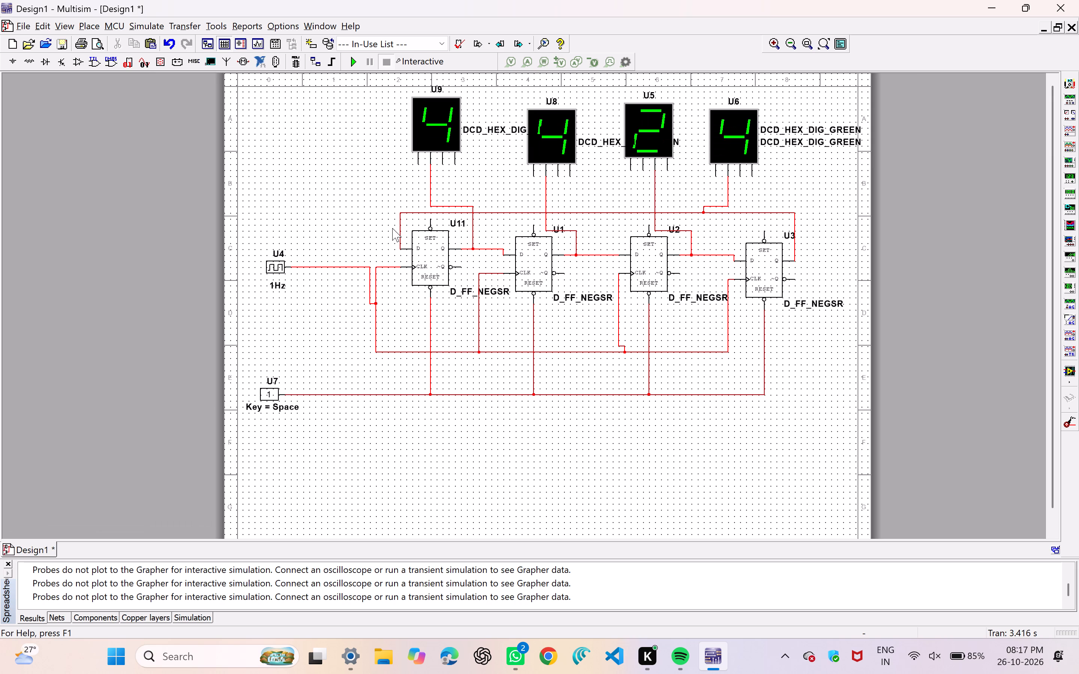
key(ctrl+w)
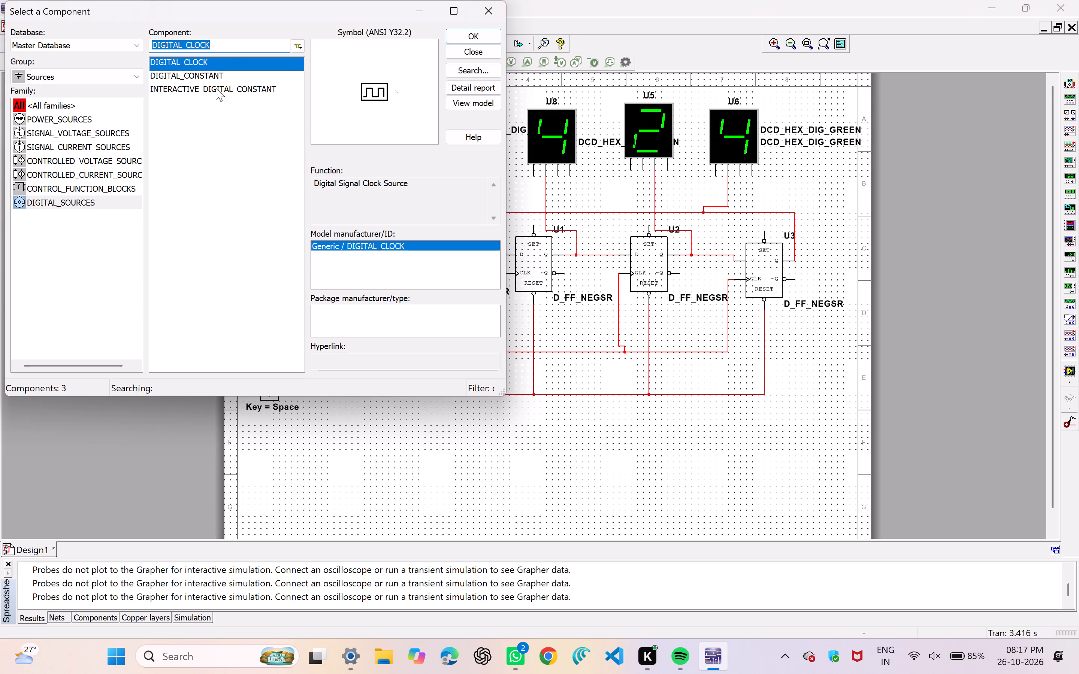
key(BackSpace)
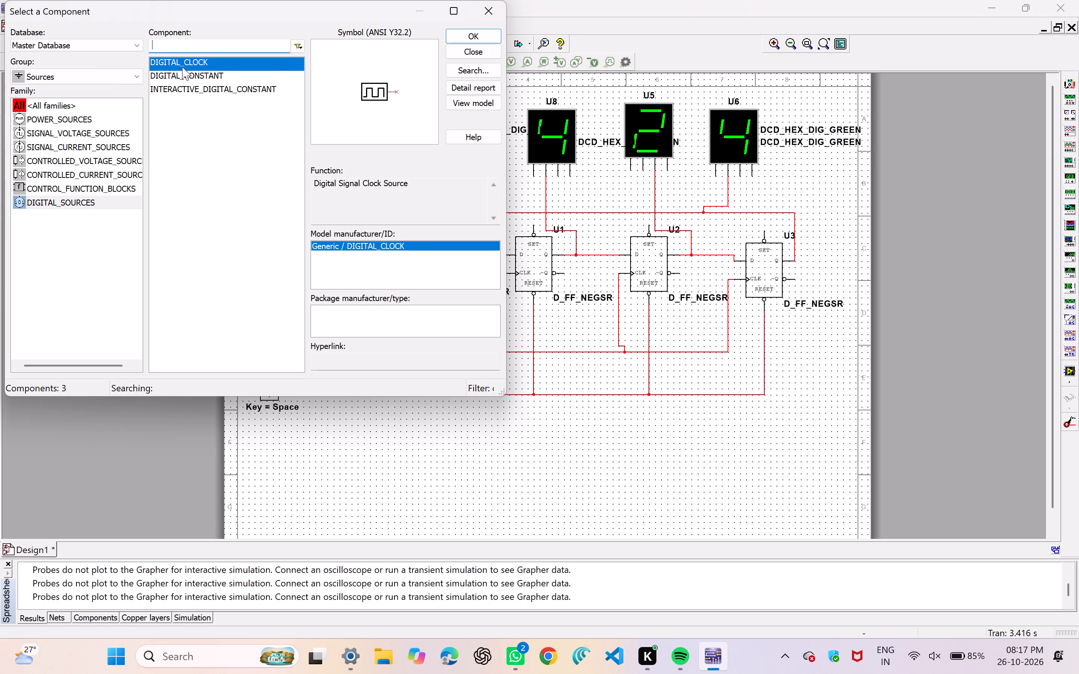
click(90, 65)
click(101, 84)
click(95, 93)
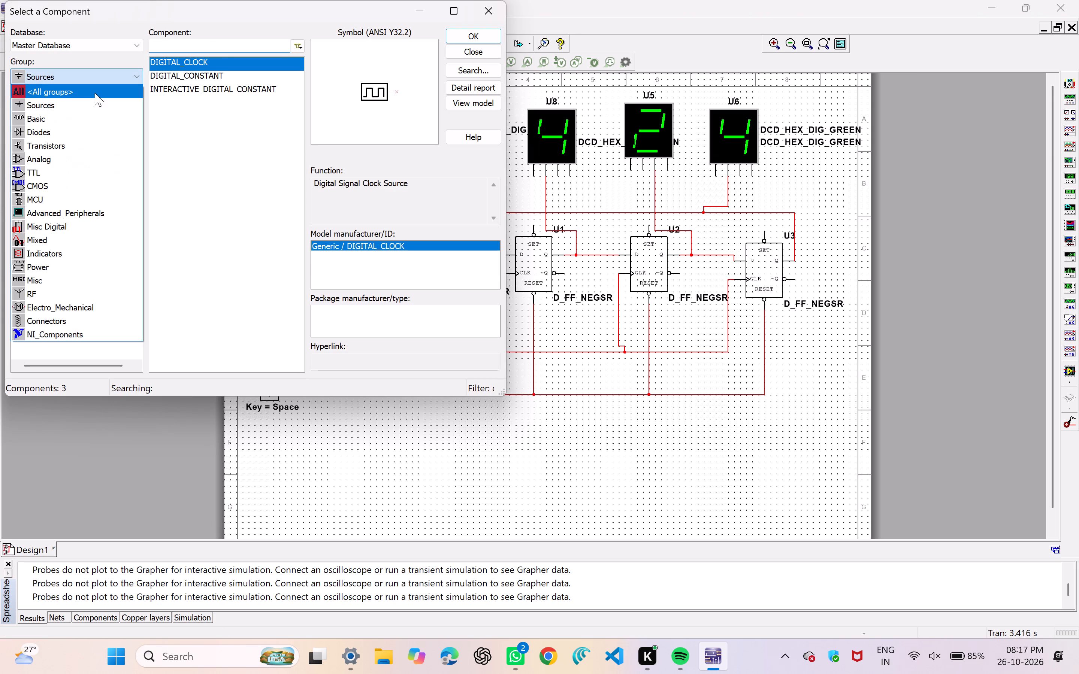
click(253, 43)
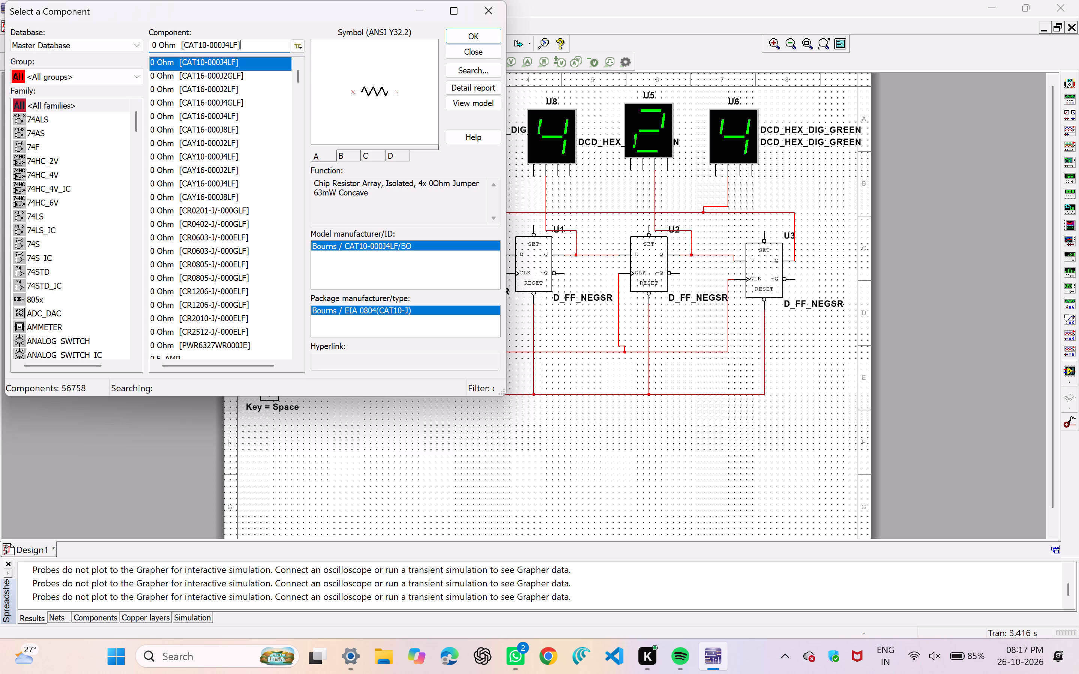
key(BackSpace)
key(BackSpace)
key(BackSpace)
key(BackSpace)
key(BackSpace)
key(BackSpace)
key(BackSpace)
key(BackSpace)
key(BackSpace)
key(BackSpace)
key(BackSpace)
key(BackSpace)
key(BackSpace)
key(BackSpace)
key(BackSpace)
key(BackSpace)
key(BackSpace)
key(BackSpace)
key(BackSpace)
key(BackSpace)
key(7)
key(4)
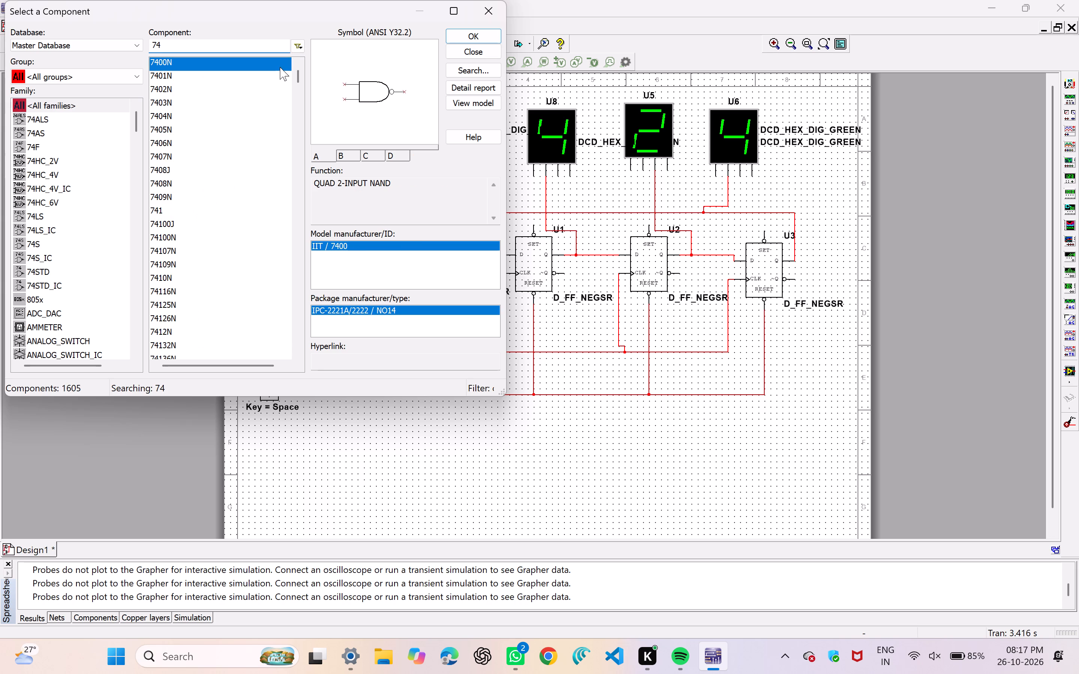
text(Ls)
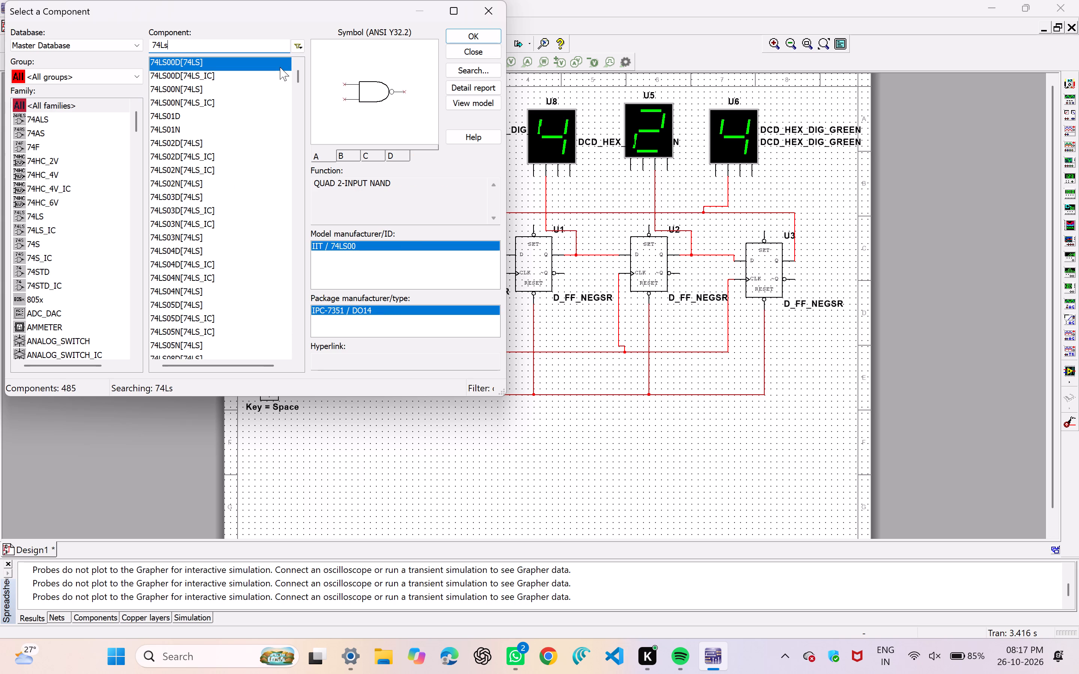
key(BackSpace)
key(shift+s)
key(7)
key(4)
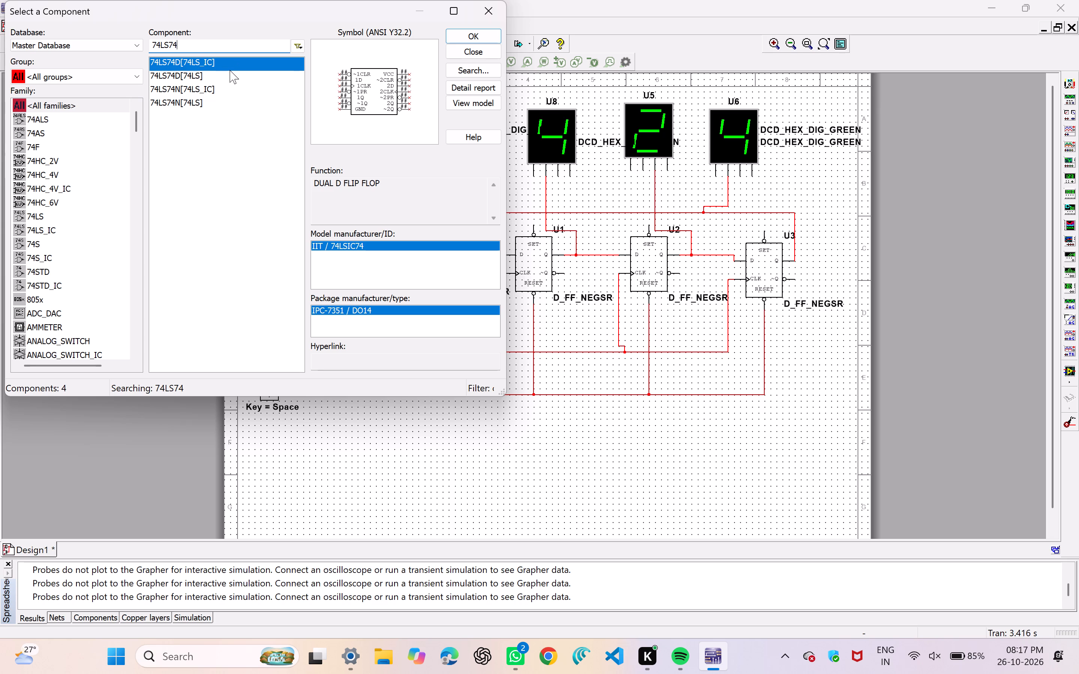
Place section A of a new 74LS74D[74LS] dual D flip-flop just below the reset line near U7, and end placement.
click(230, 70)
click(218, 78)
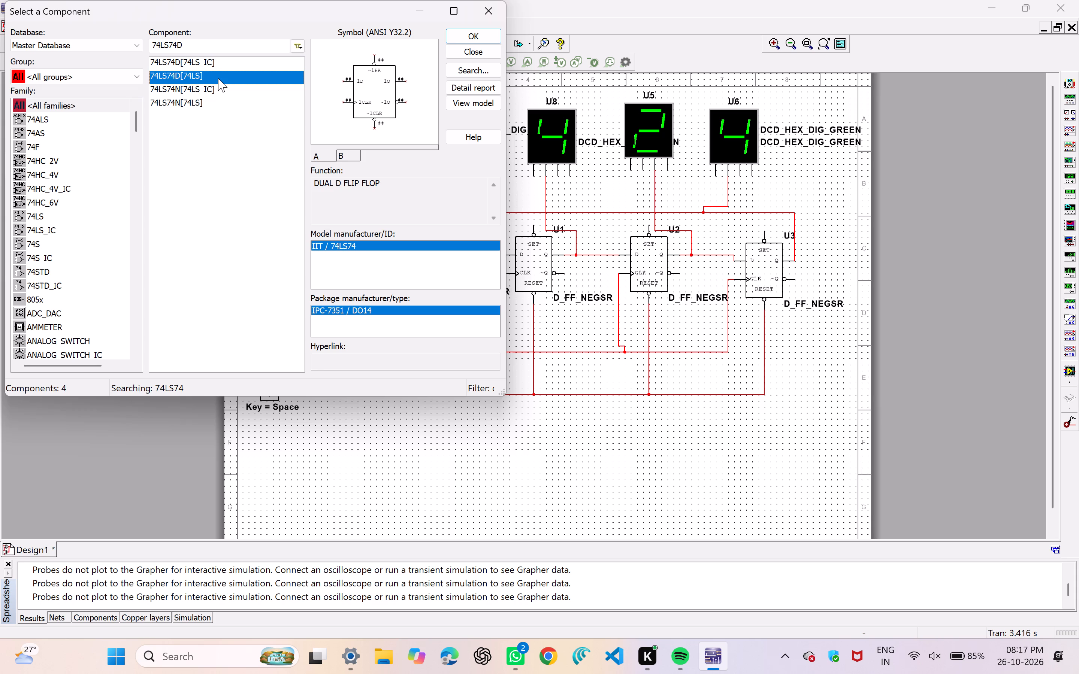
click(381, 88)
click(447, 34)
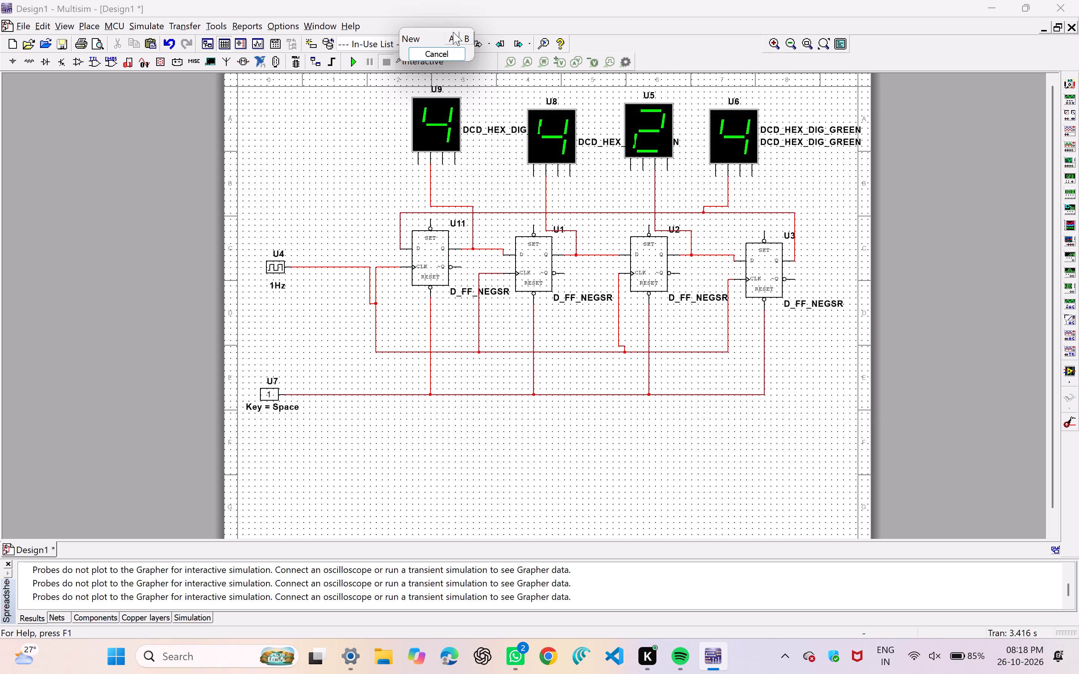
drag(453, 33, 459, 39)
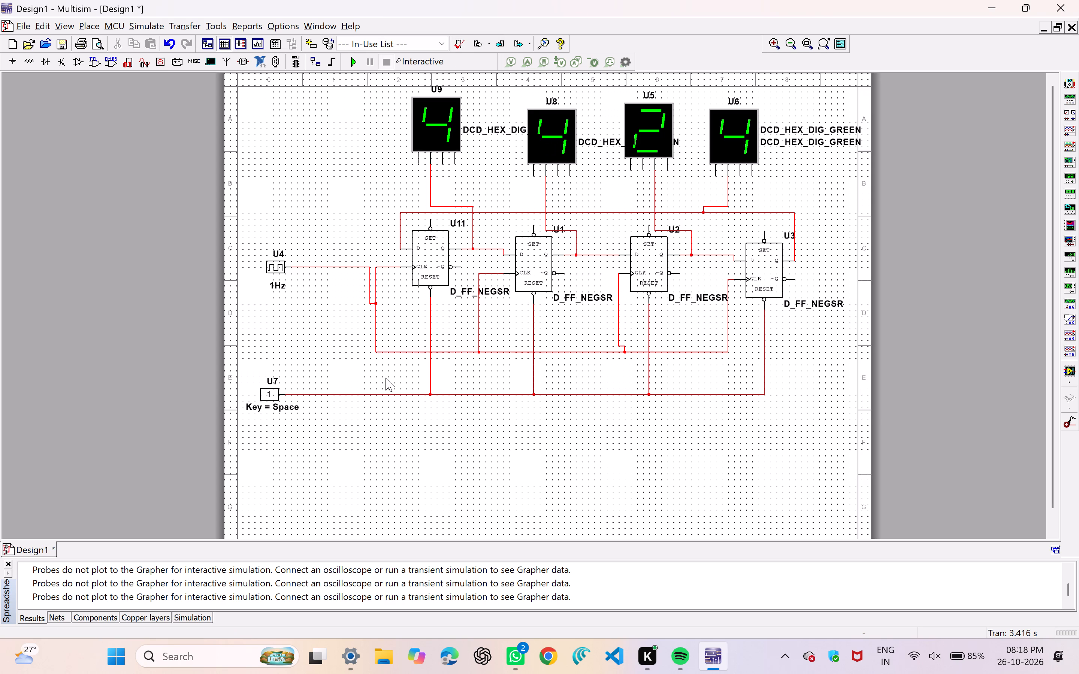
click(380, 452)
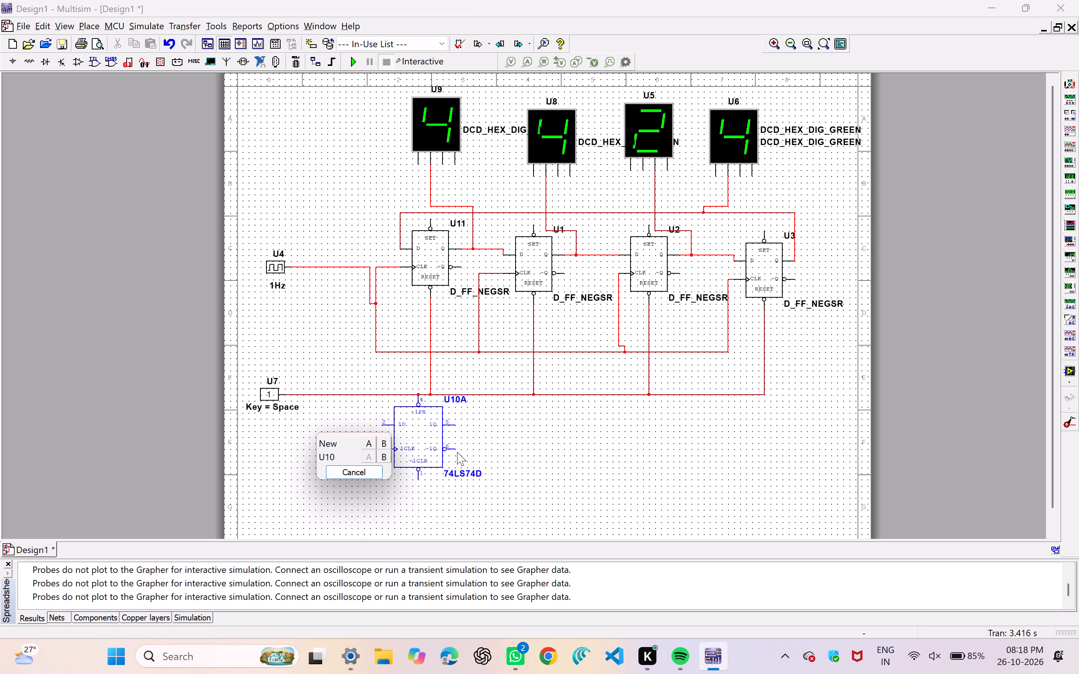
click(431, 237)
click(354, 474)
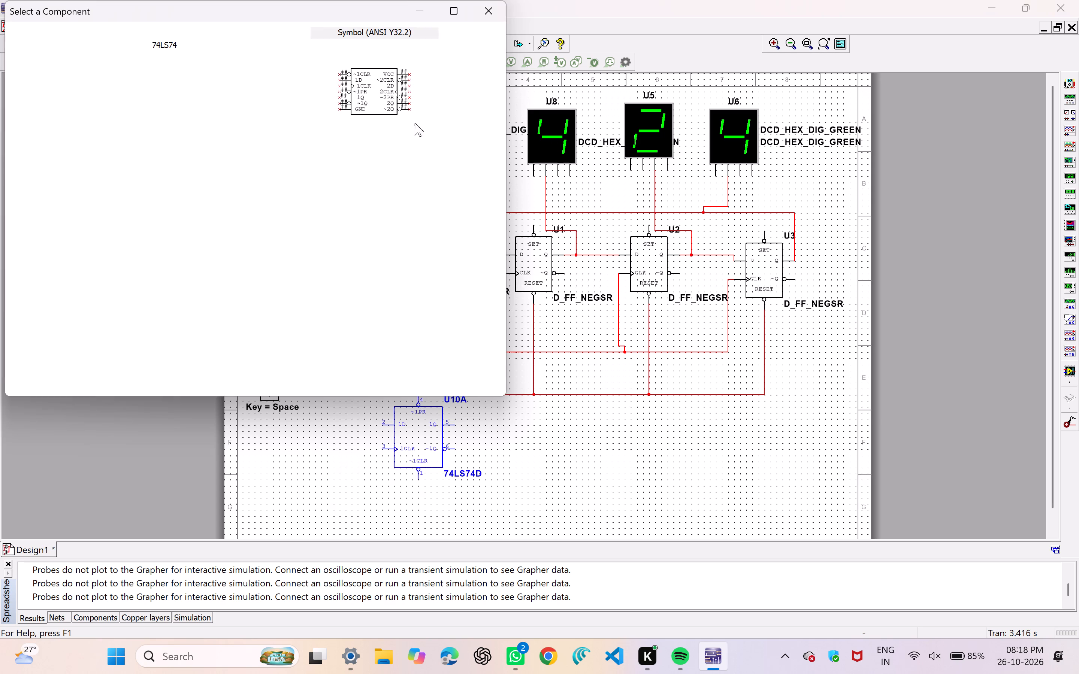
click(496, 17)
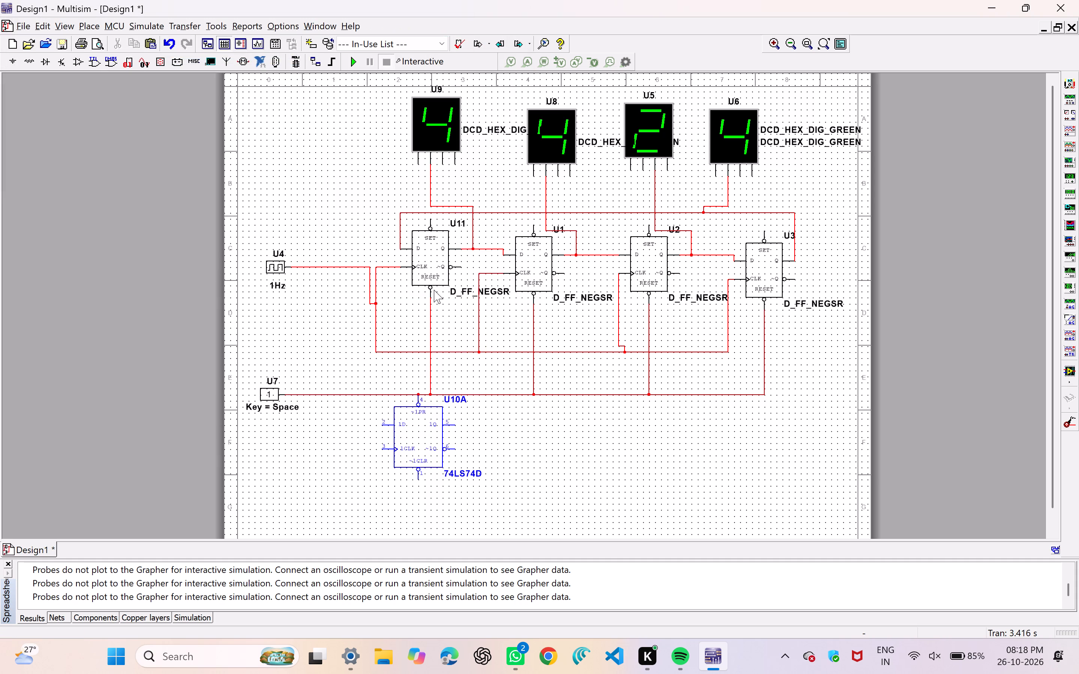
Delete the four D_FF_NEGSR flip-flops U11, U1, U2 and U3 from the schematic.
click(434, 288)
key(Delete)
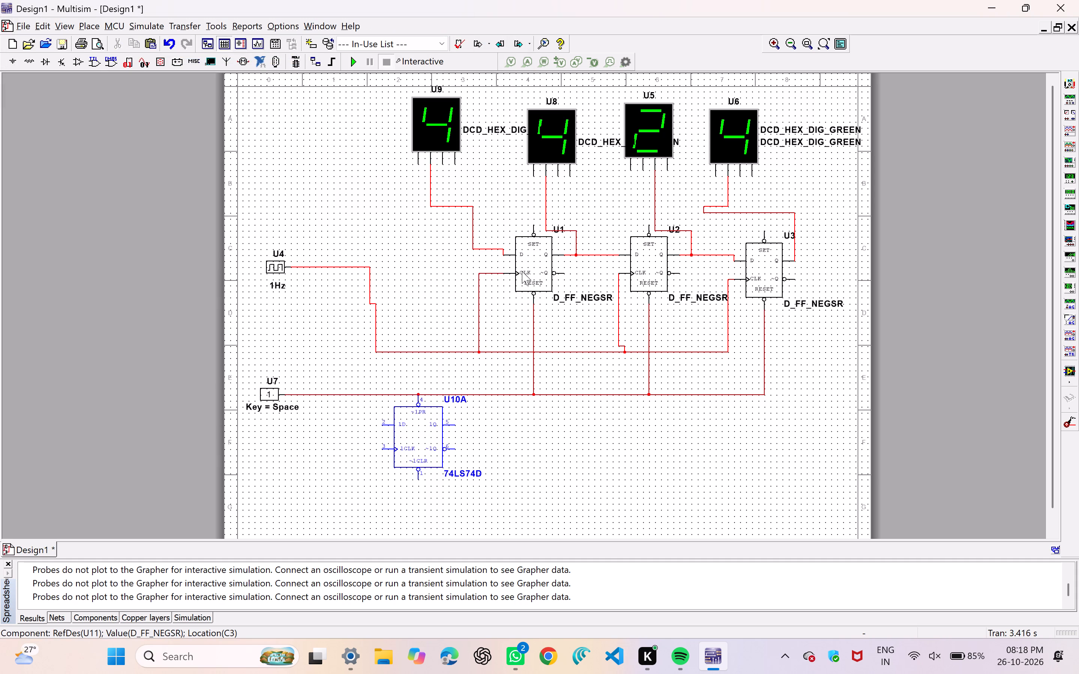
click(527, 269)
key(Delete)
click(646, 266)
key(Delete)
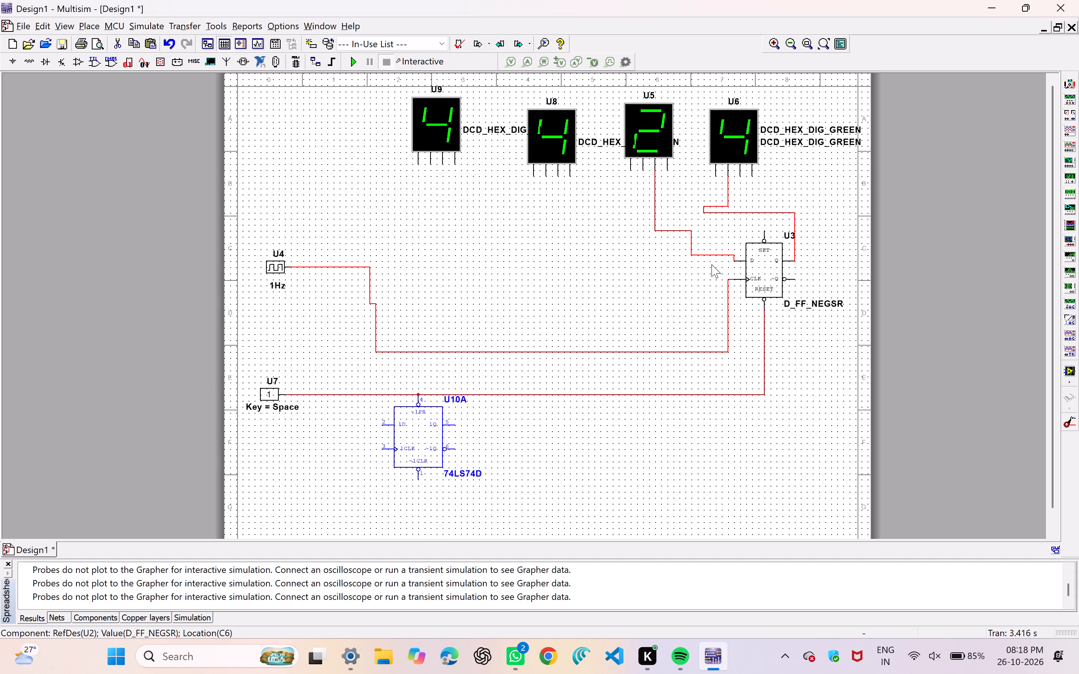
click(753, 260)
key(Delete)
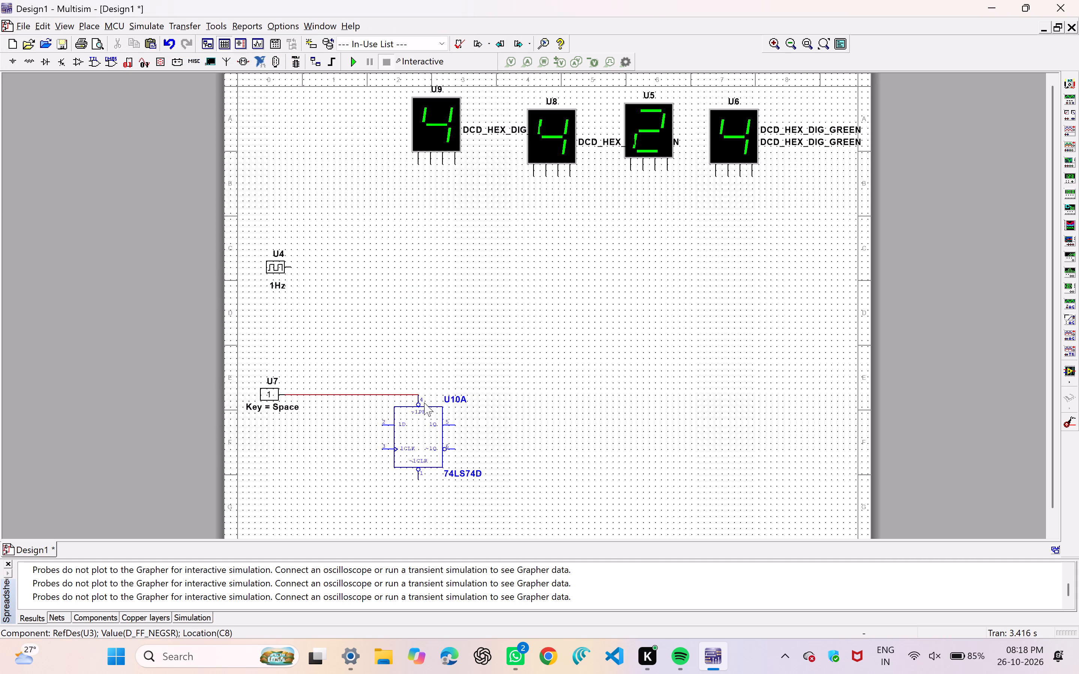
Delete the remaining wire between U7 and the preset input of the 74LS74D.
click(403, 391)
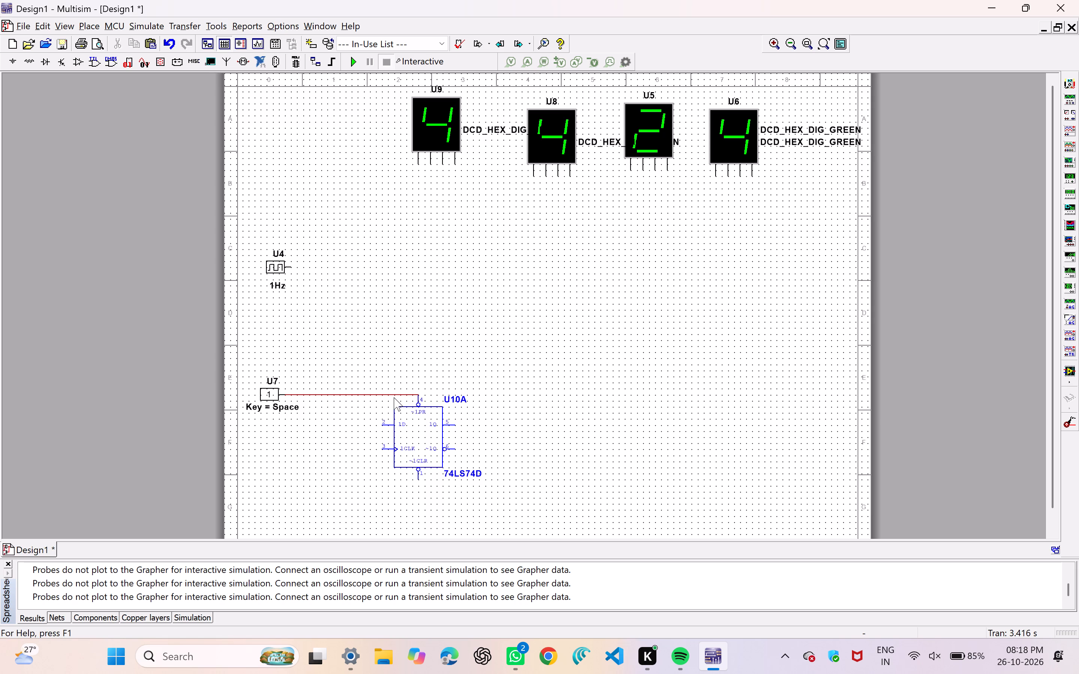
click(394, 397)
click(394, 394)
key(Delete)
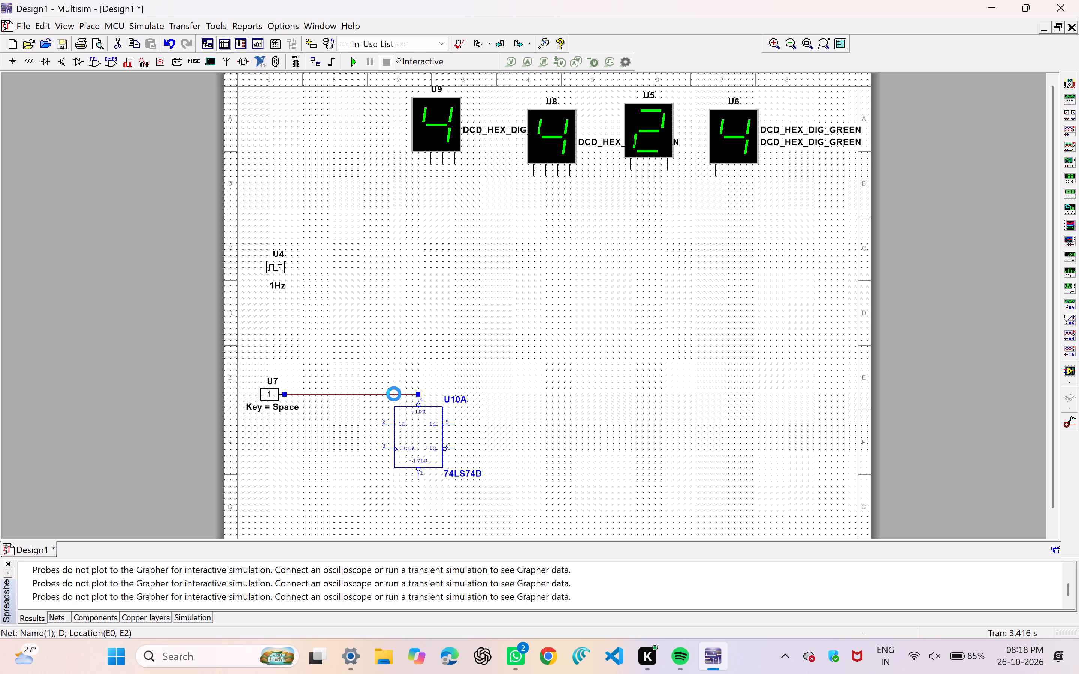
Move the 74LS74D flip-flop U10A up beneath display U9, level with clock U4.
click(424, 433)
drag(424, 433, 440, 299)
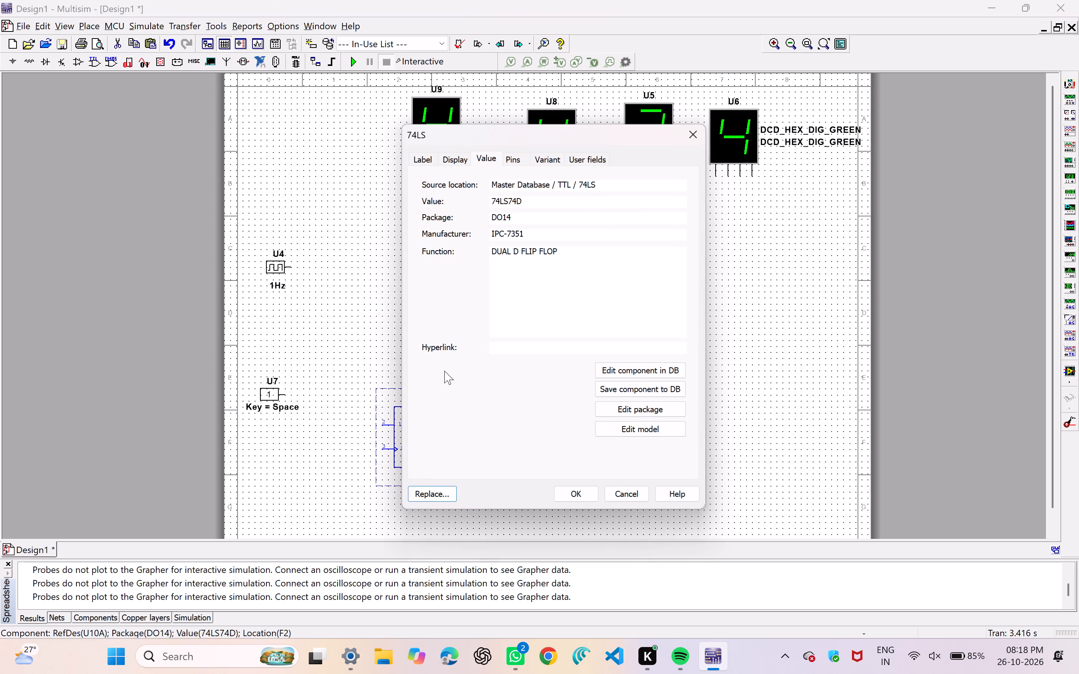
click(690, 137)
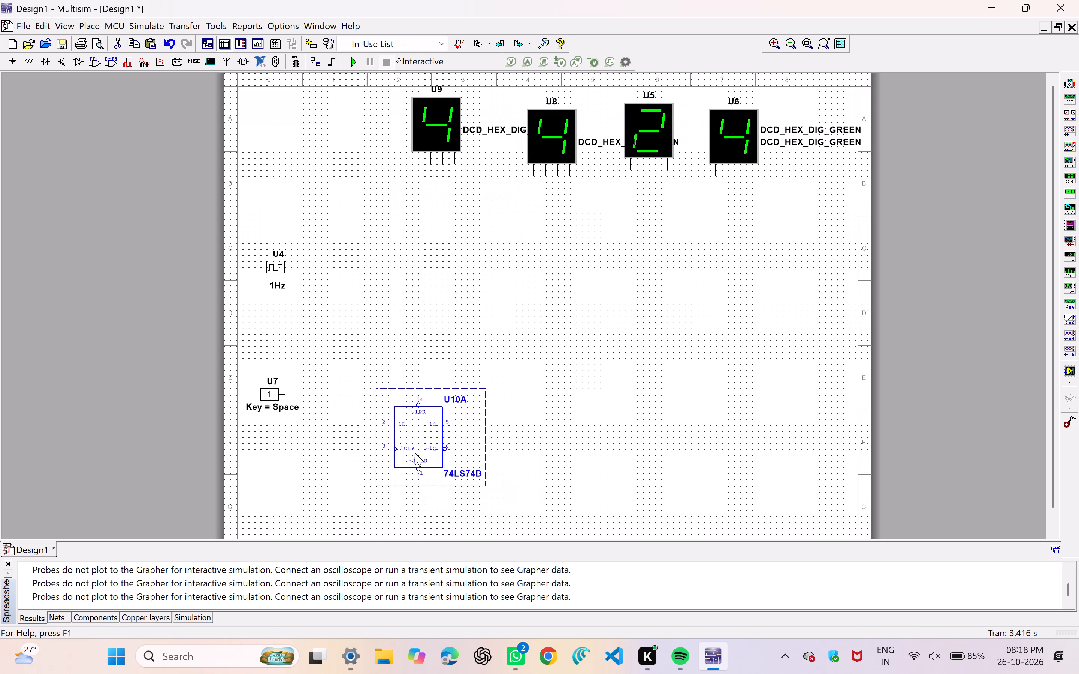
drag(416, 447, 432, 303)
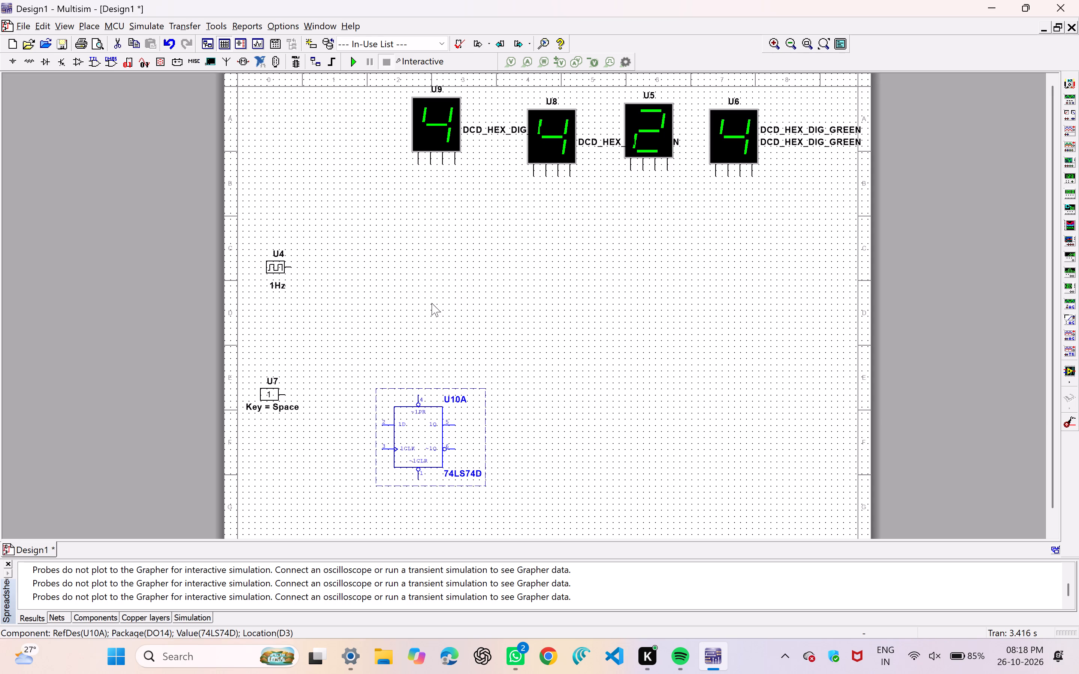
Copy the 74LS74D flip-flop and paste three copies in a row beside it, beneath displays U8, U5 and U6.
key(ctrl+c)
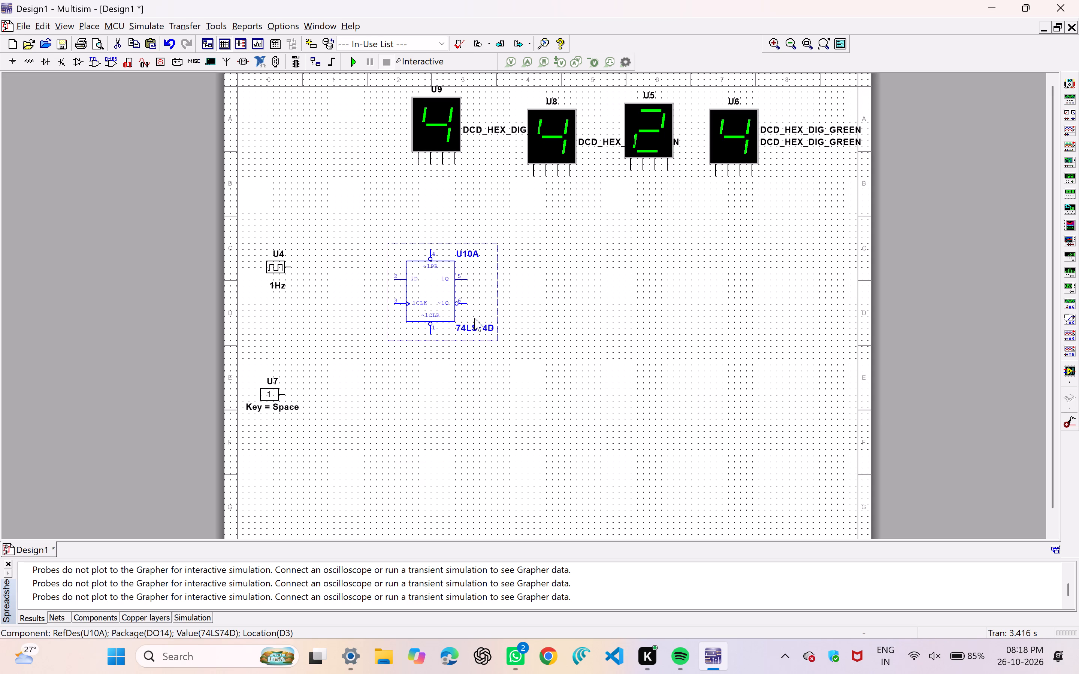
click(556, 298)
key(ctrl+v)
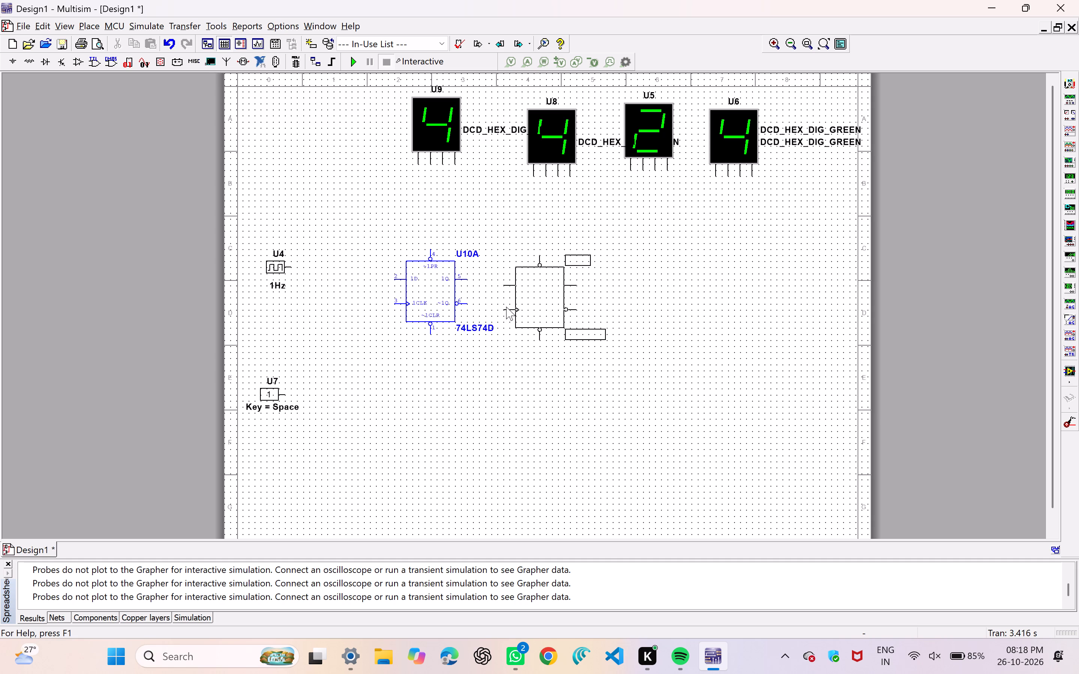
click(508, 306)
key(ctrl+v)
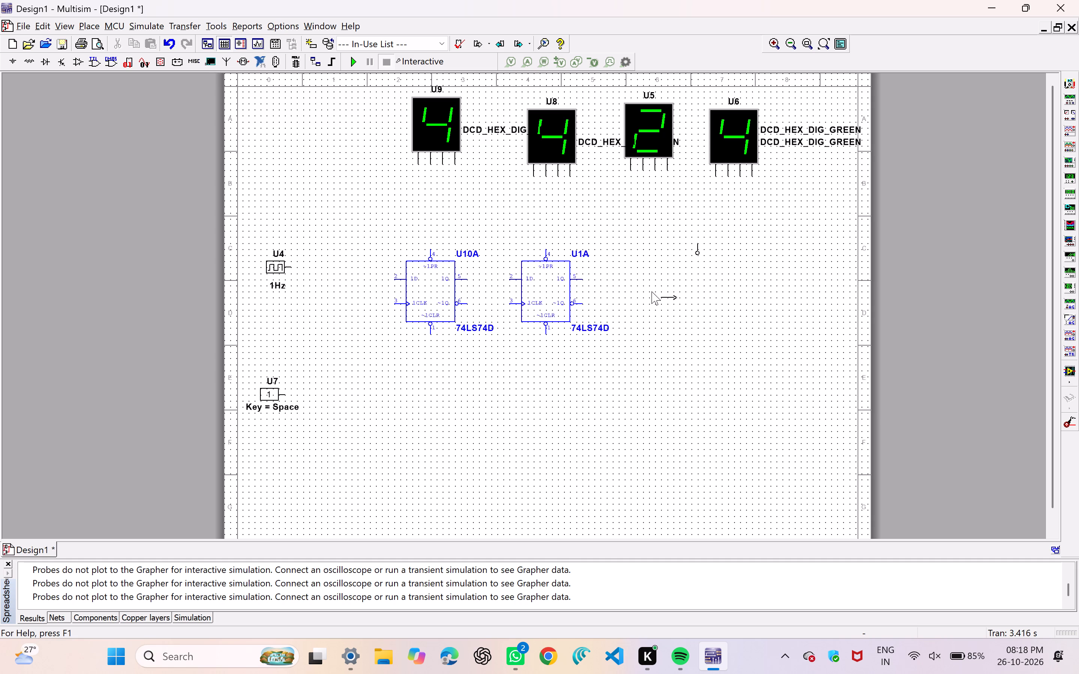
click(622, 302)
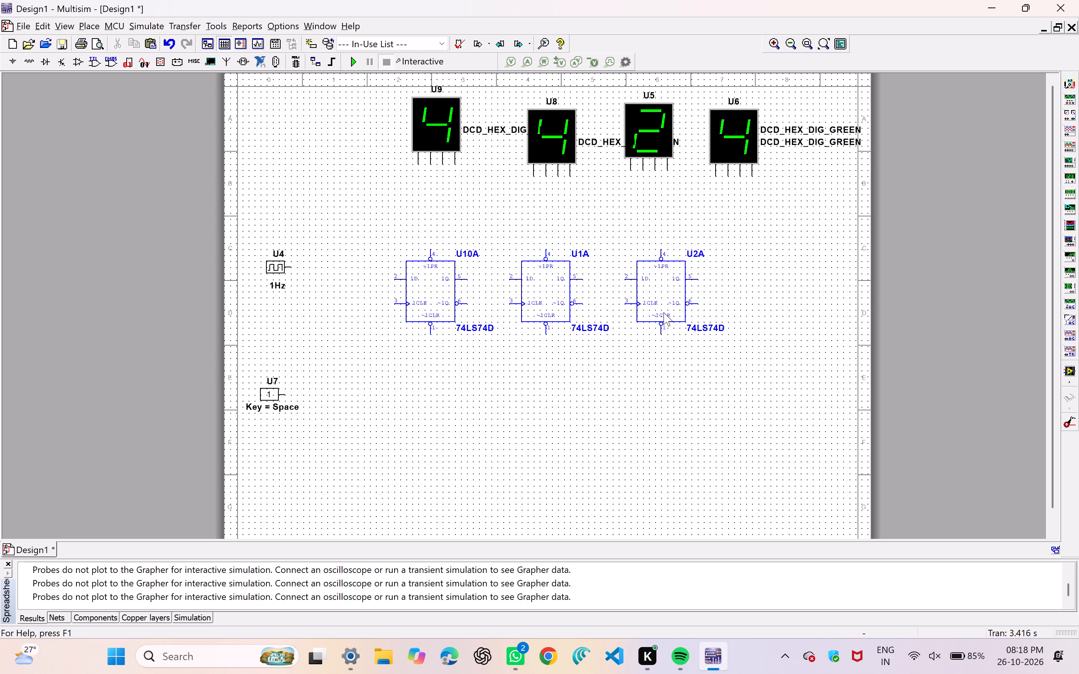
key(ctrl+v)
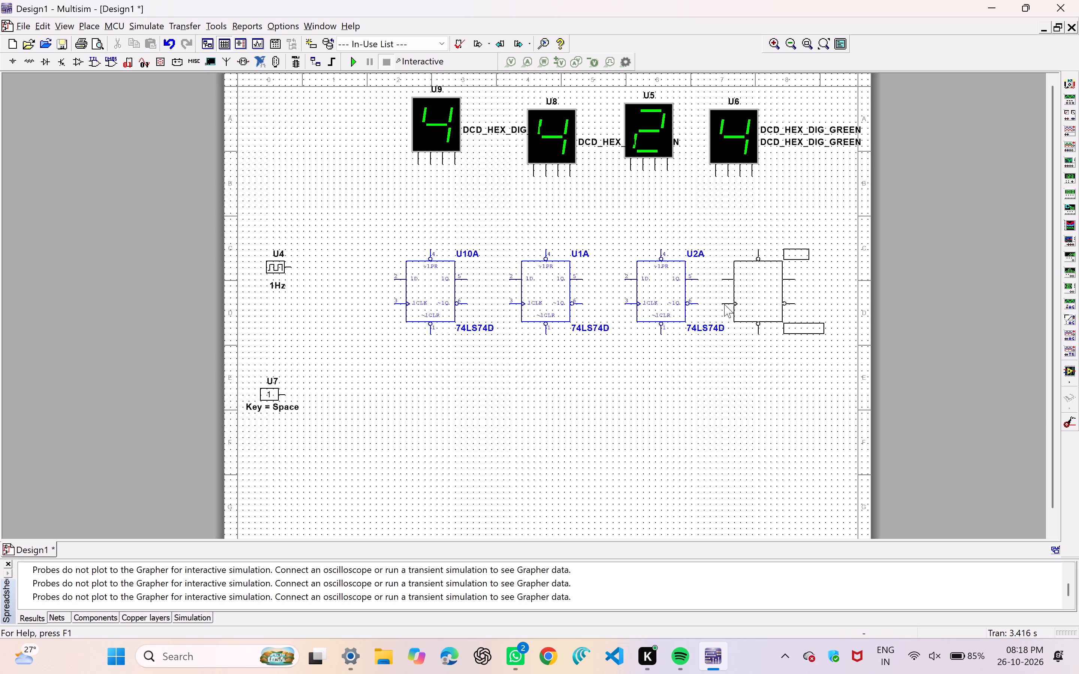
click(722, 304)
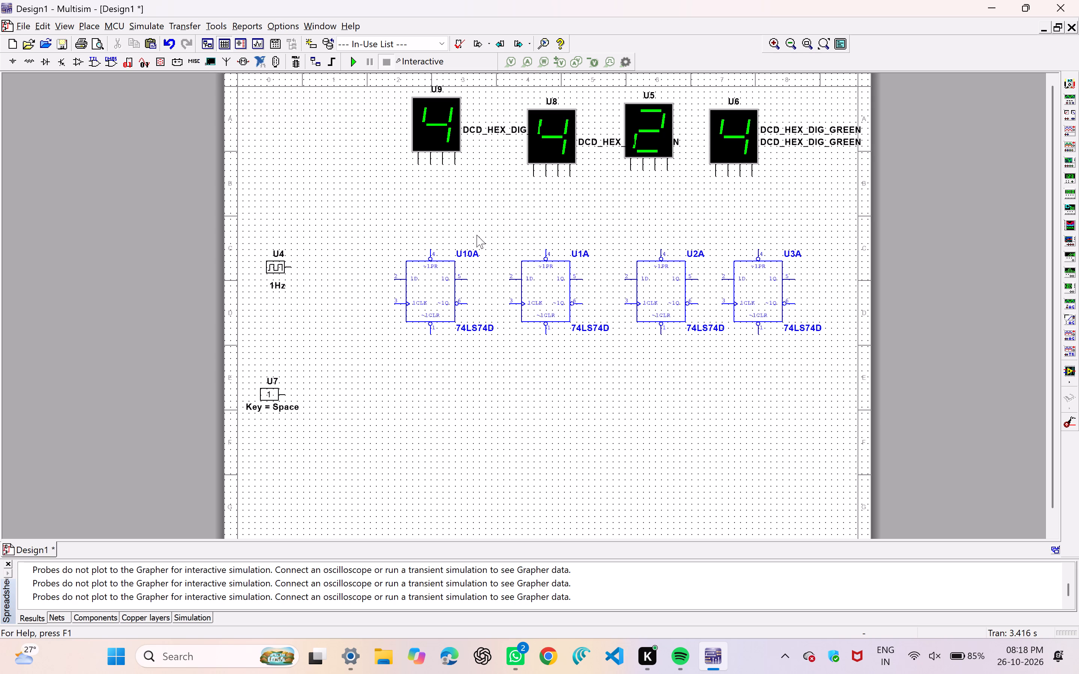
Wire the 1Q output of flip-flop U3A to the second pin from the left on display U6.
click(795, 277)
click(728, 179)
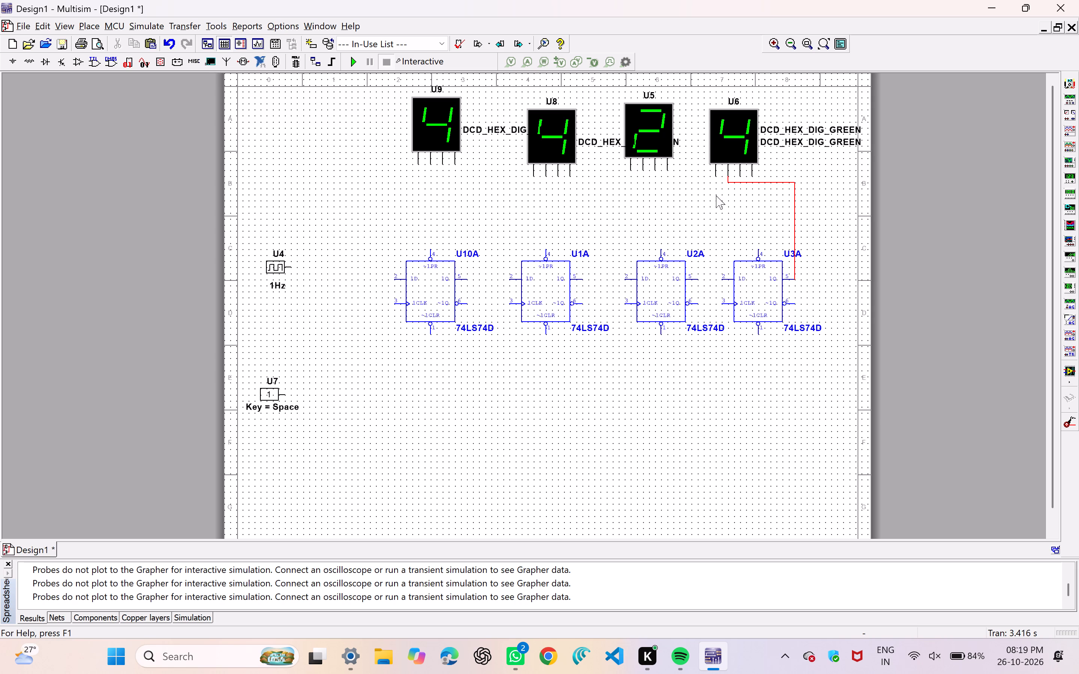
Chain the flip-flops by wiring each 1Q output to the following 1D input: U2A to U3A, U1A to U2A and U10A to U1A.
click(698, 280)
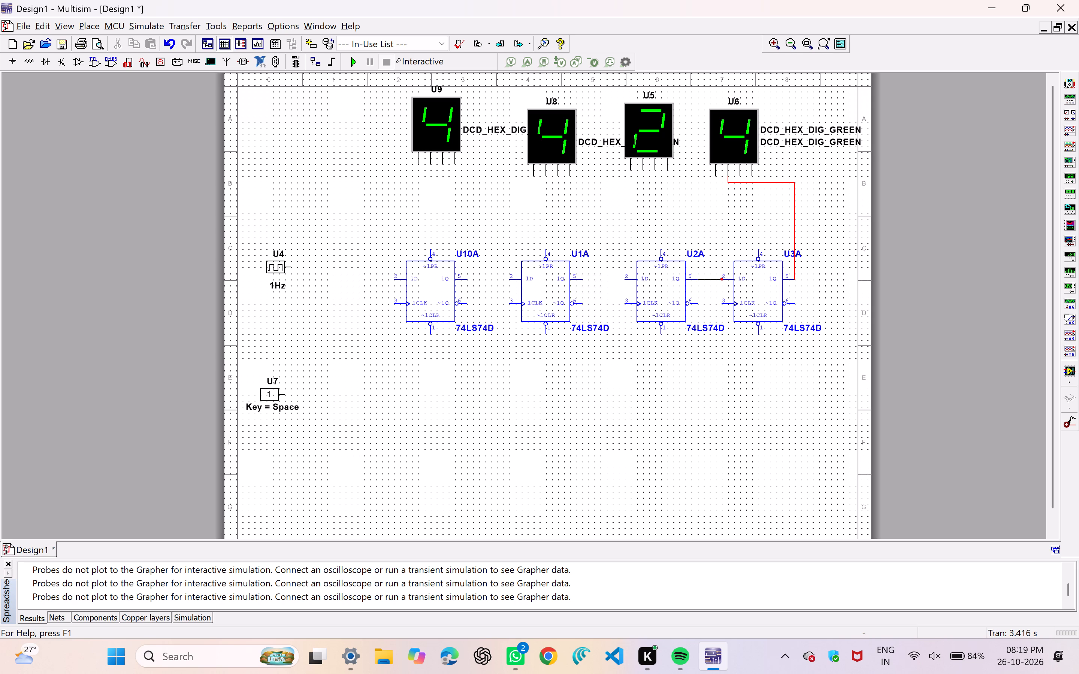
click(725, 279)
drag(583, 280, 589, 282)
click(626, 280)
click(466, 279)
click(511, 278)
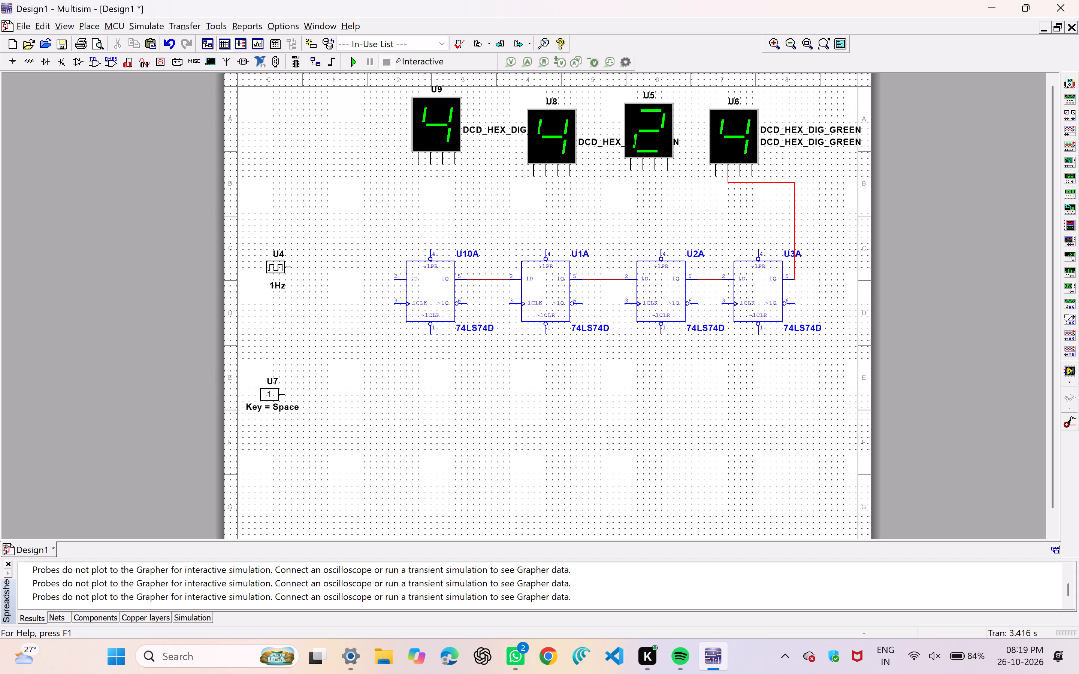
Close the ring by wiring the 1D input of U10A to the wire on U3A's 1Q output.
click(395, 278)
click(792, 234)
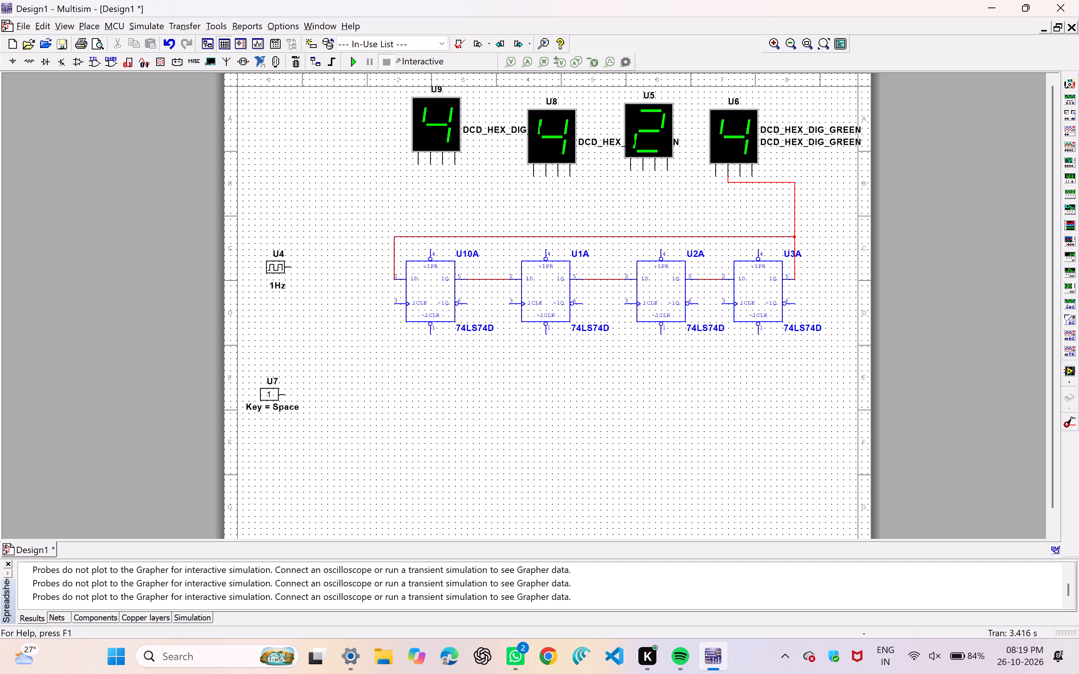
Wire the second pin from the left on displays U5, U8 and U9 to the 1Q output wires of U2A, U1A and U10A respectively.
click(643, 170)
click(712, 279)
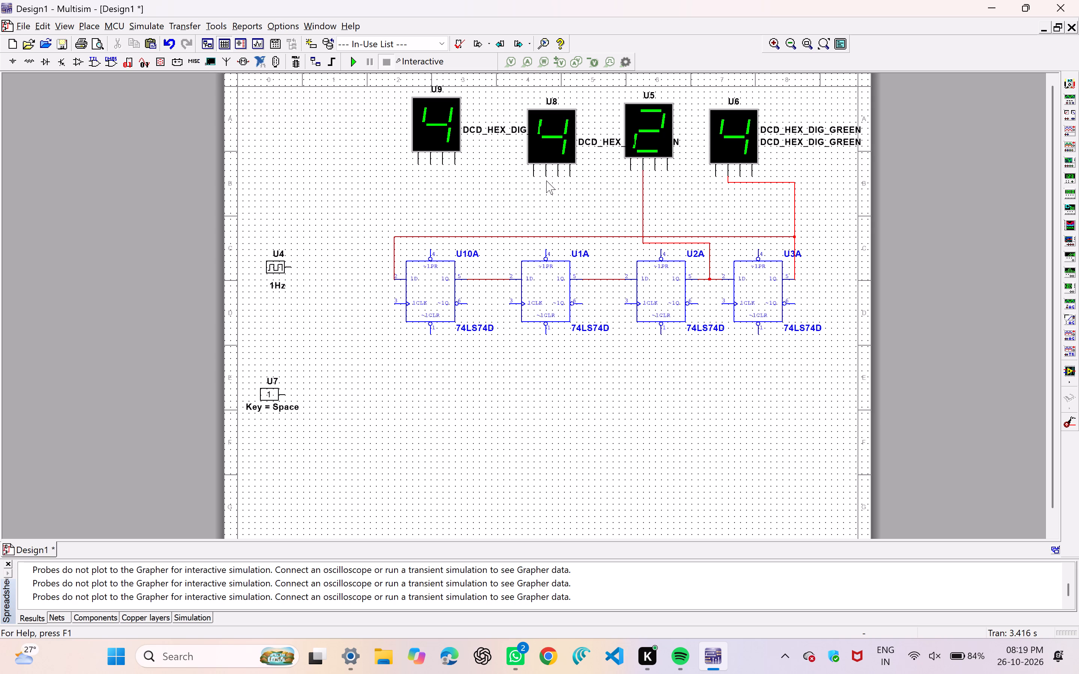
click(546, 177)
click(601, 283)
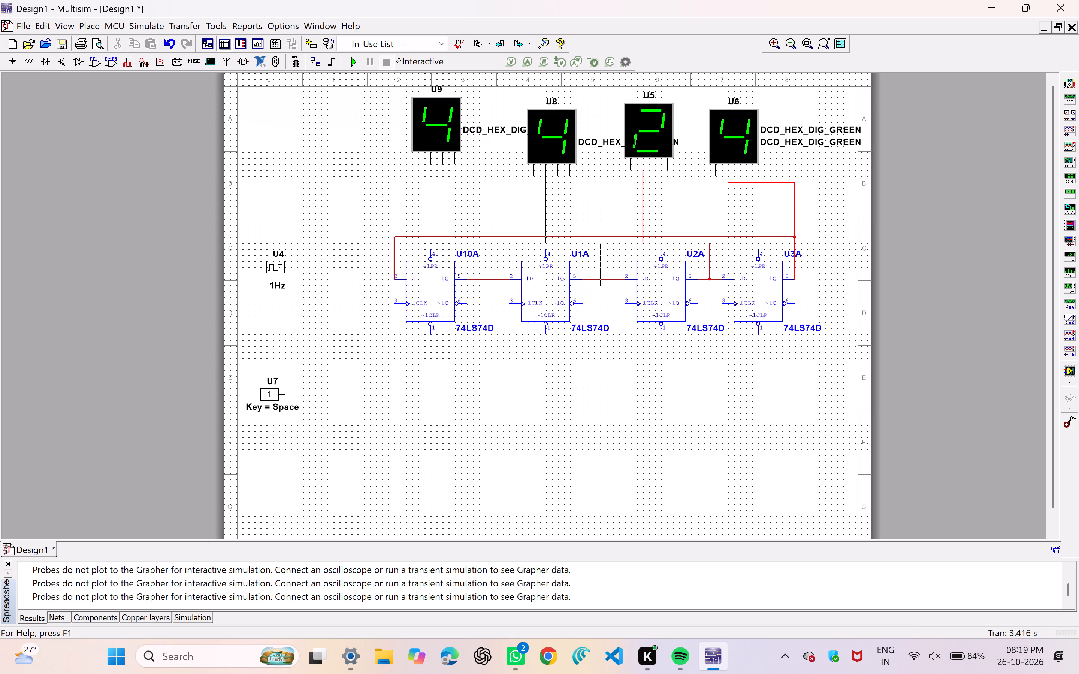
click(601, 281)
click(431, 166)
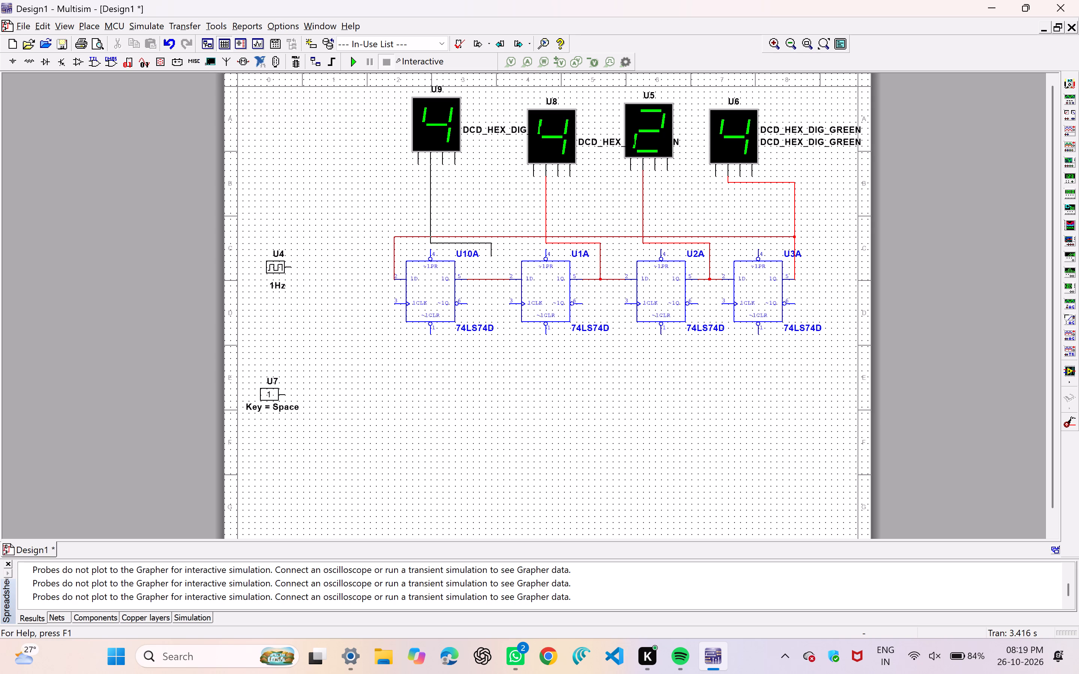
click(483, 278)
Wire interactive constant U7 to the ~1CLR input of flip-flop U3A.
click(285, 395)
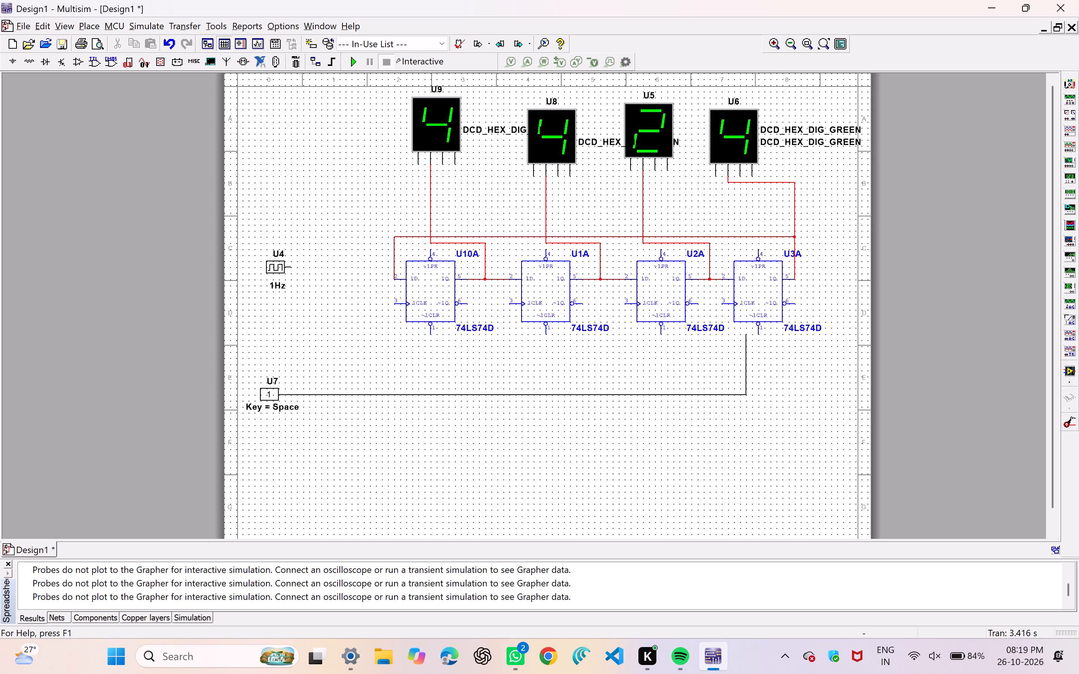
click(759, 333)
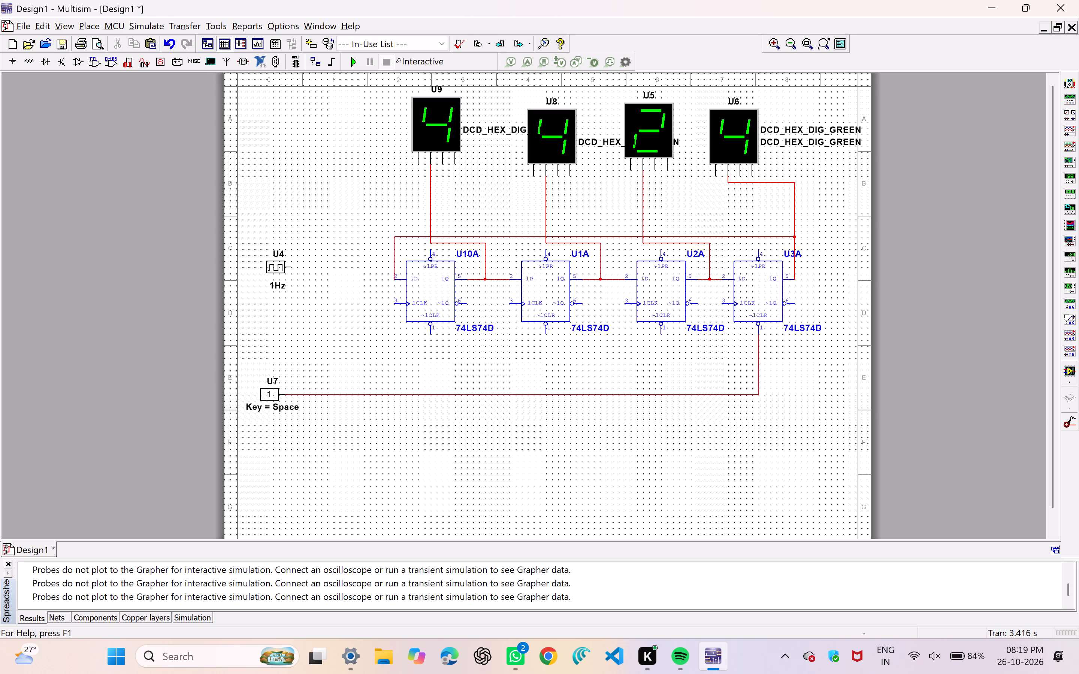
Wire the output of digital clock U4 to the 1CLK input of flip-flop U3A.
click(291, 268)
click(724, 304)
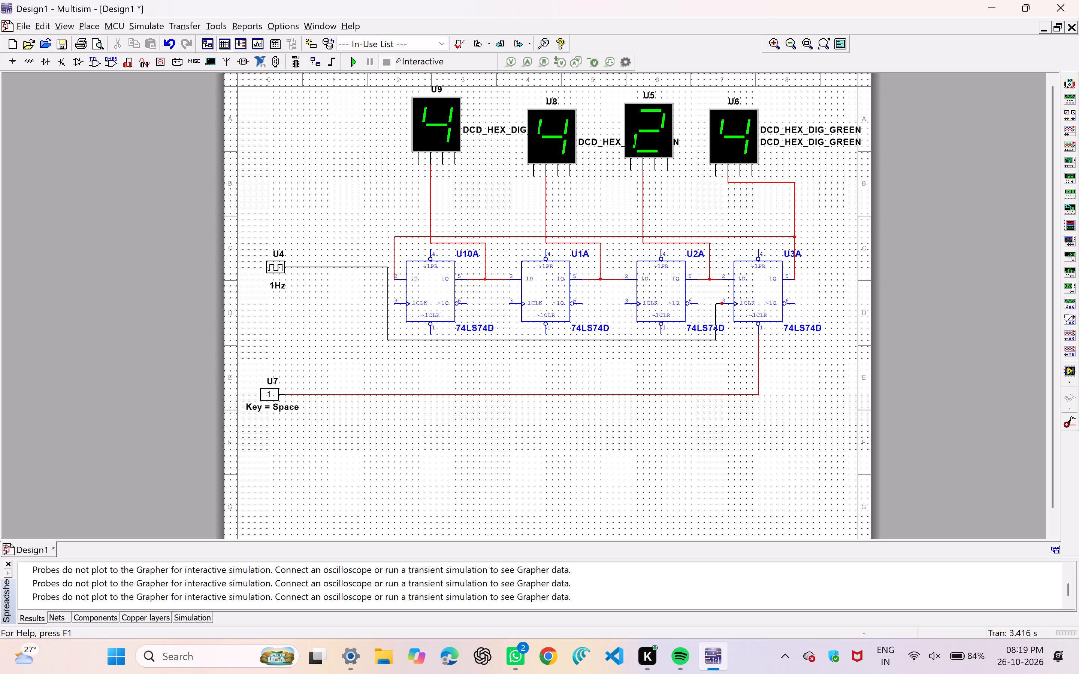
Reroute the clock wire so it drops close beside clock U4 and runs below the flip-flops, just above the U7 wire.
click(385, 306)
click(387, 301)
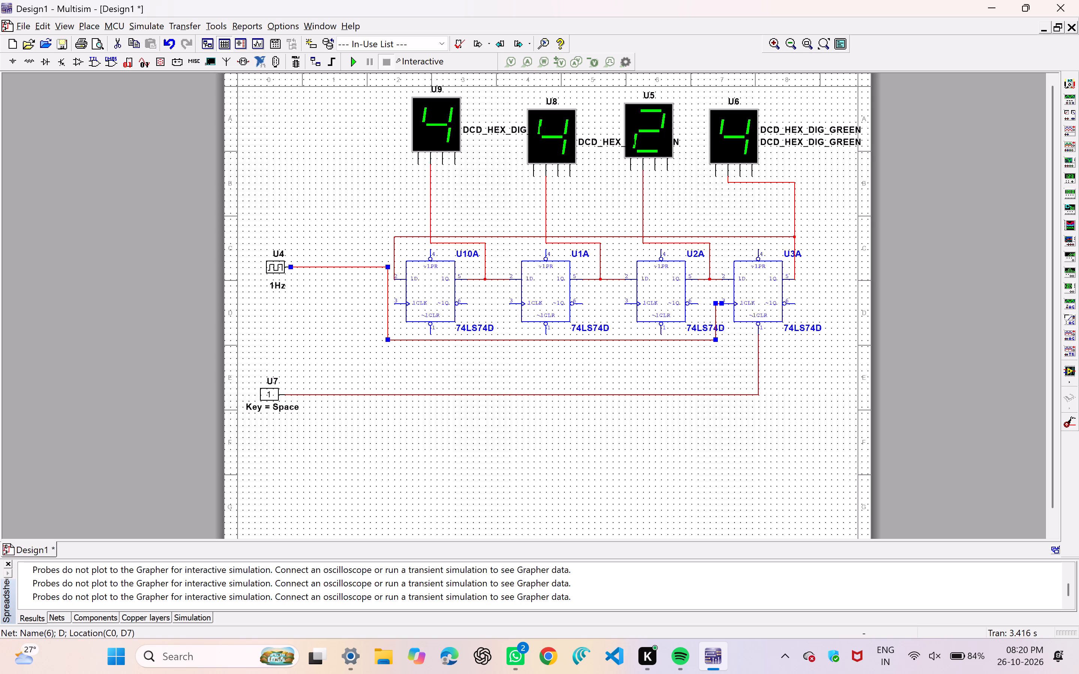
drag(389, 301, 303, 304)
click(523, 339)
drag(523, 339, 520, 371)
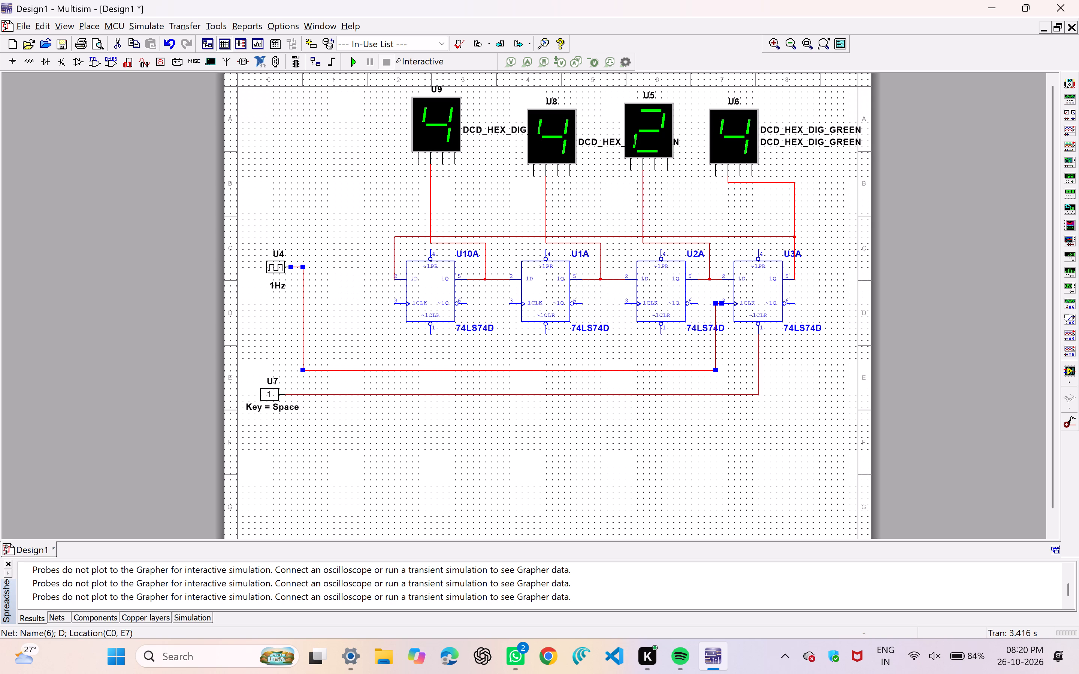
drag(520, 371, 516, 385)
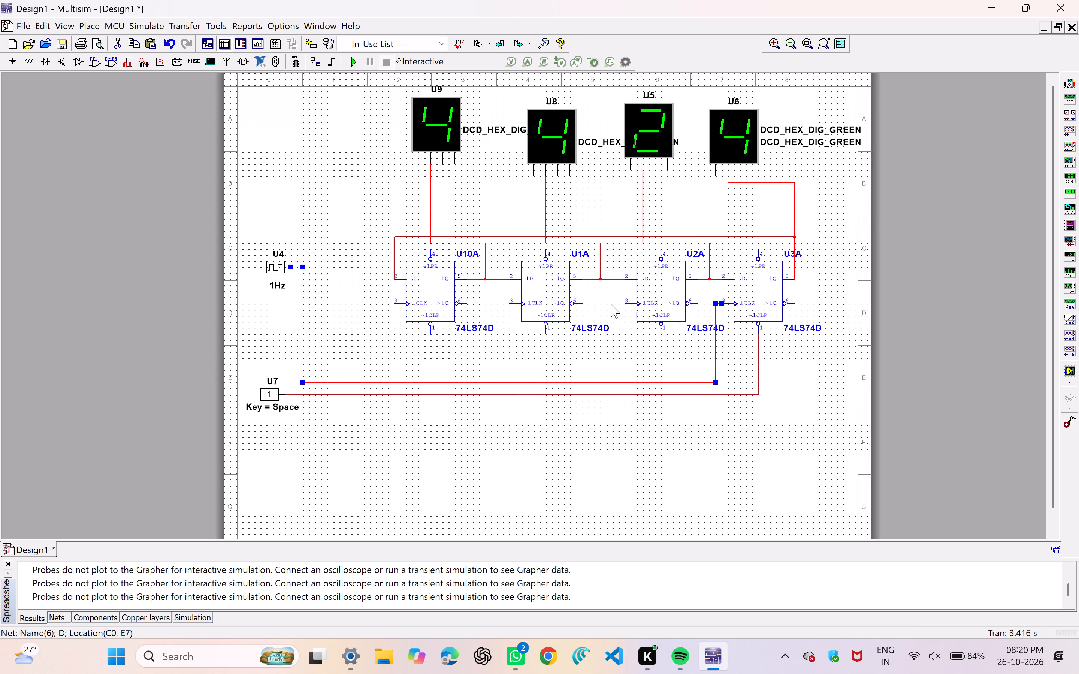
Wire the 1CLK inputs of flip-flops U2A, U1A and U10A down to the horizontal clock wire from U4.
click(623, 304)
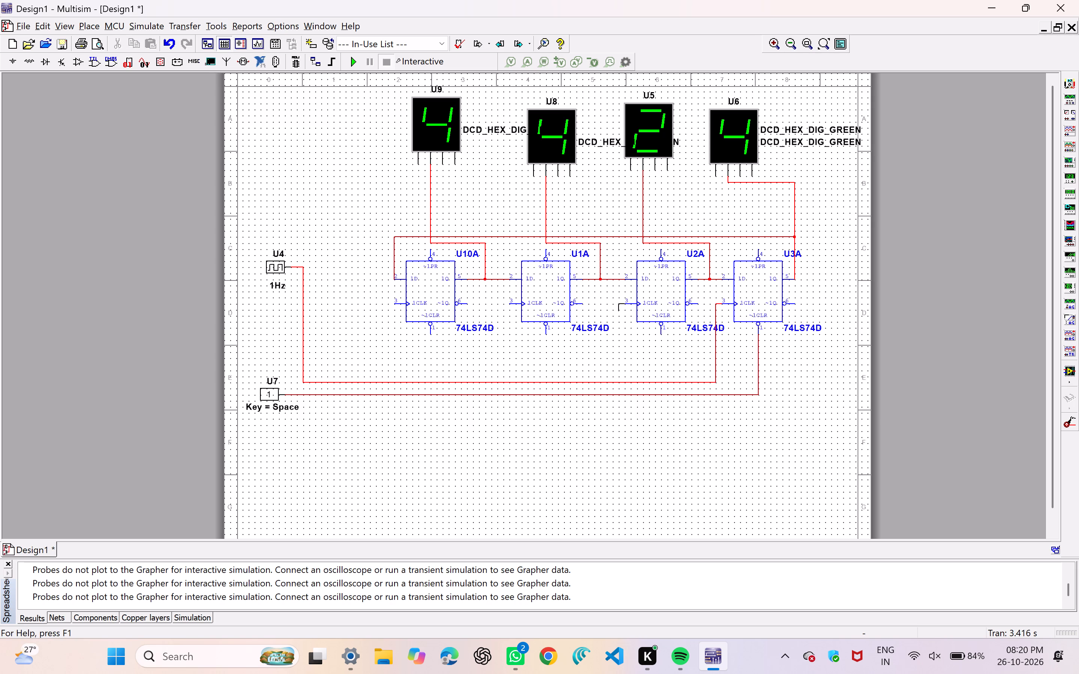
click(624, 380)
drag(509, 305, 511, 310)
drag(511, 310, 511, 313)
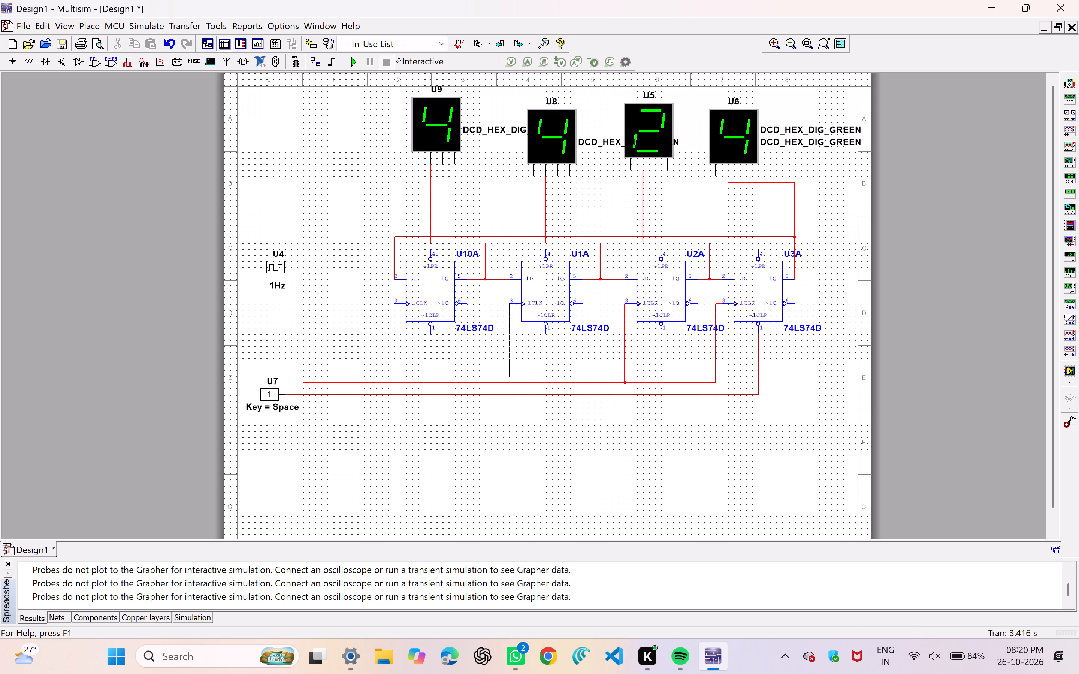
click(508, 383)
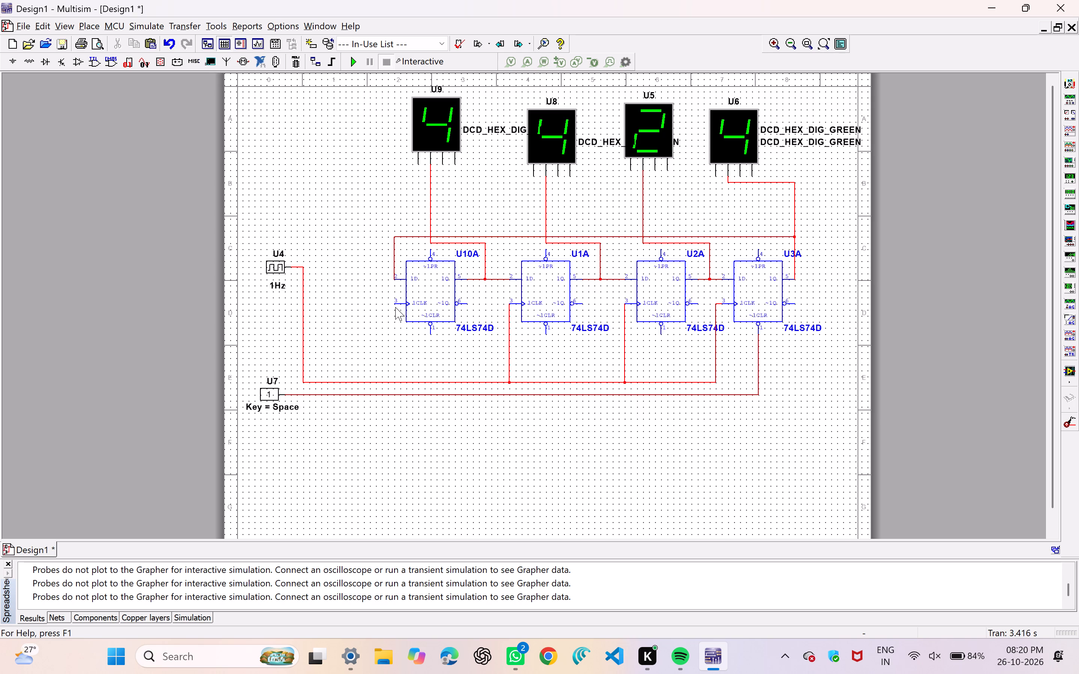
click(395, 304)
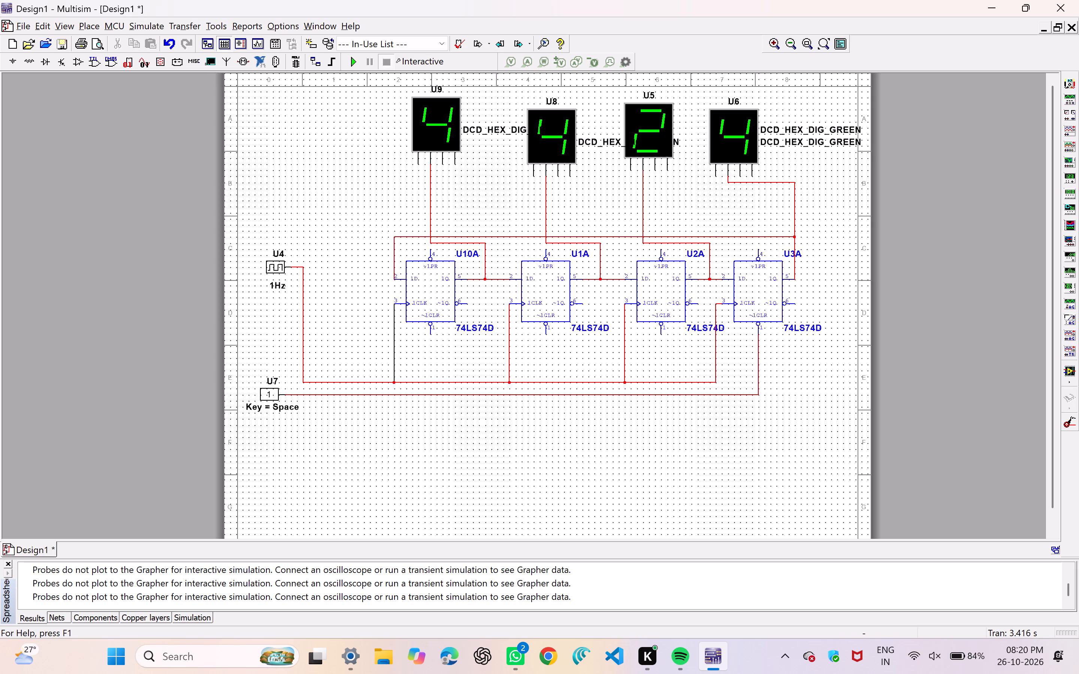
click(396, 388)
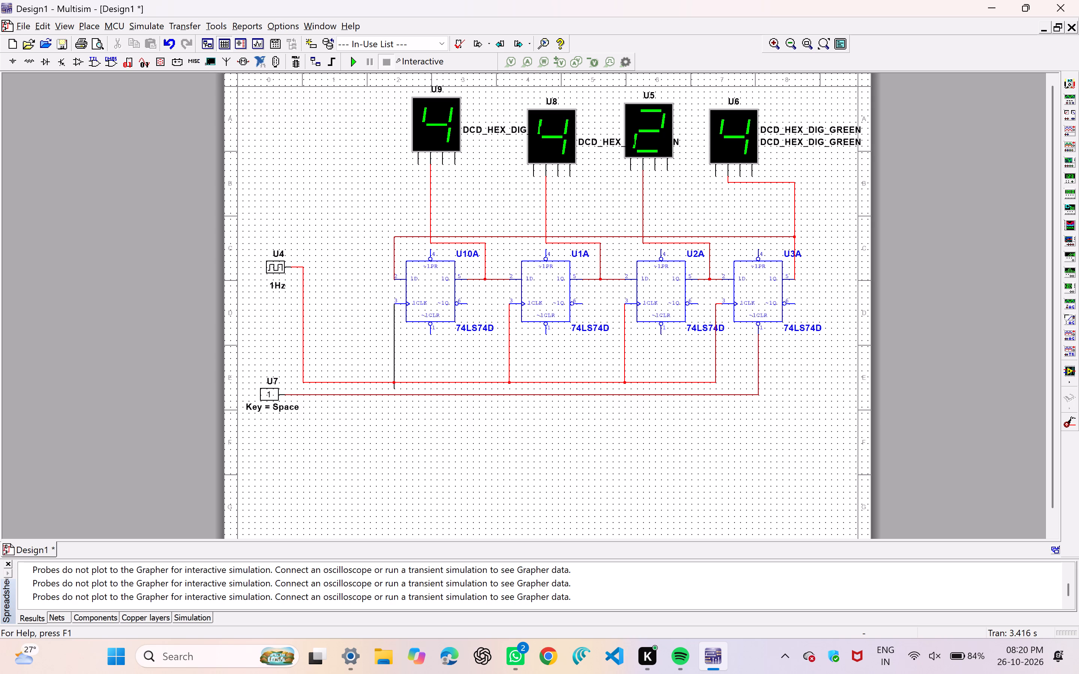
click(396, 380)
Wire the ~1CLR inputs of flip-flops U10A, U1A and U2A down to the horizontal wire from U7.
drag(430, 335, 432, 364)
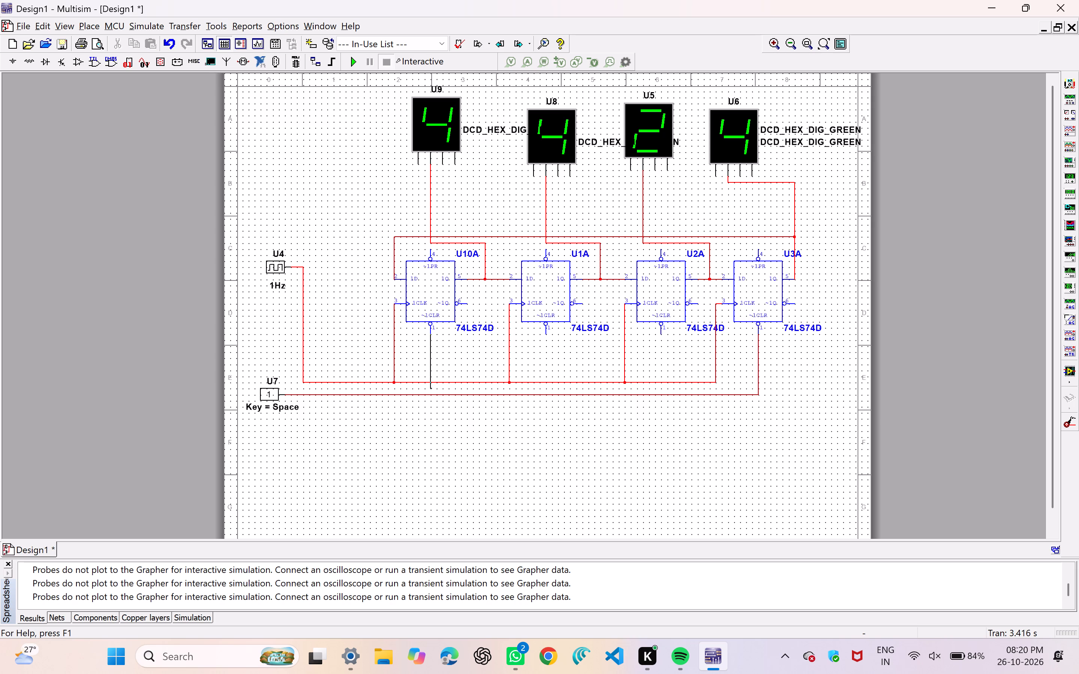
click(430, 394)
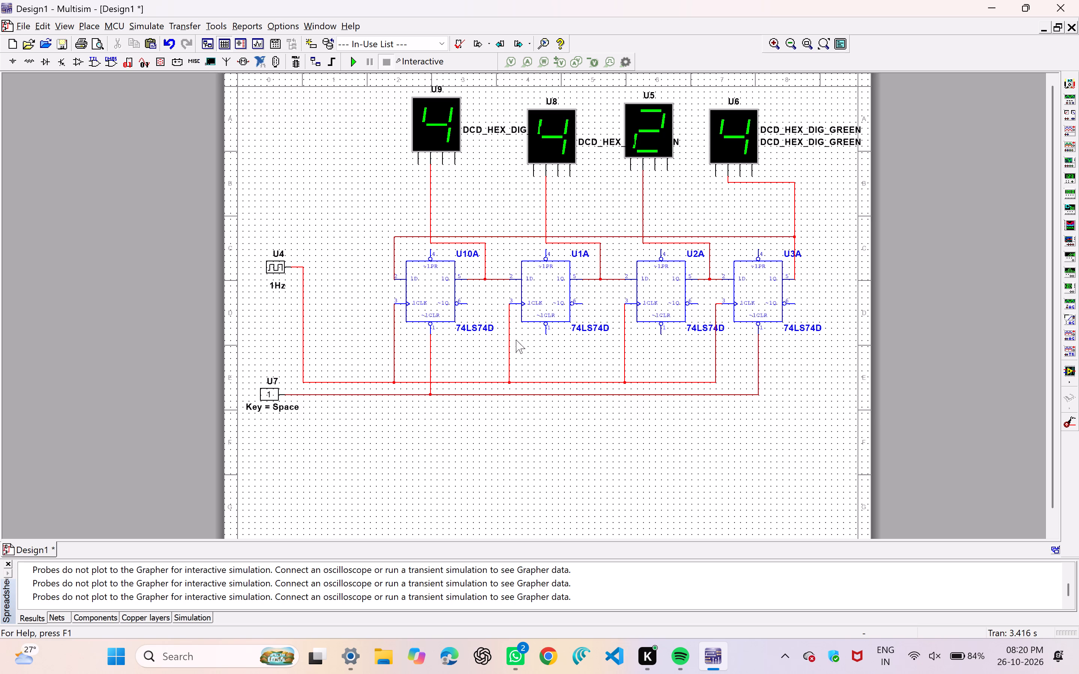
click(544, 333)
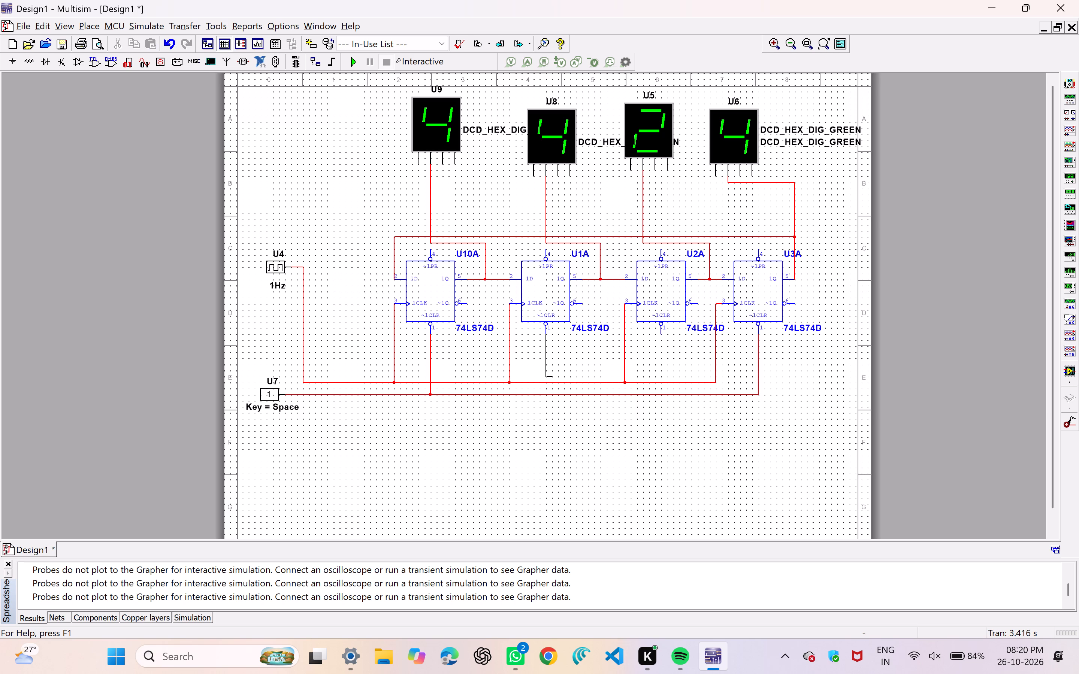
click(545, 397)
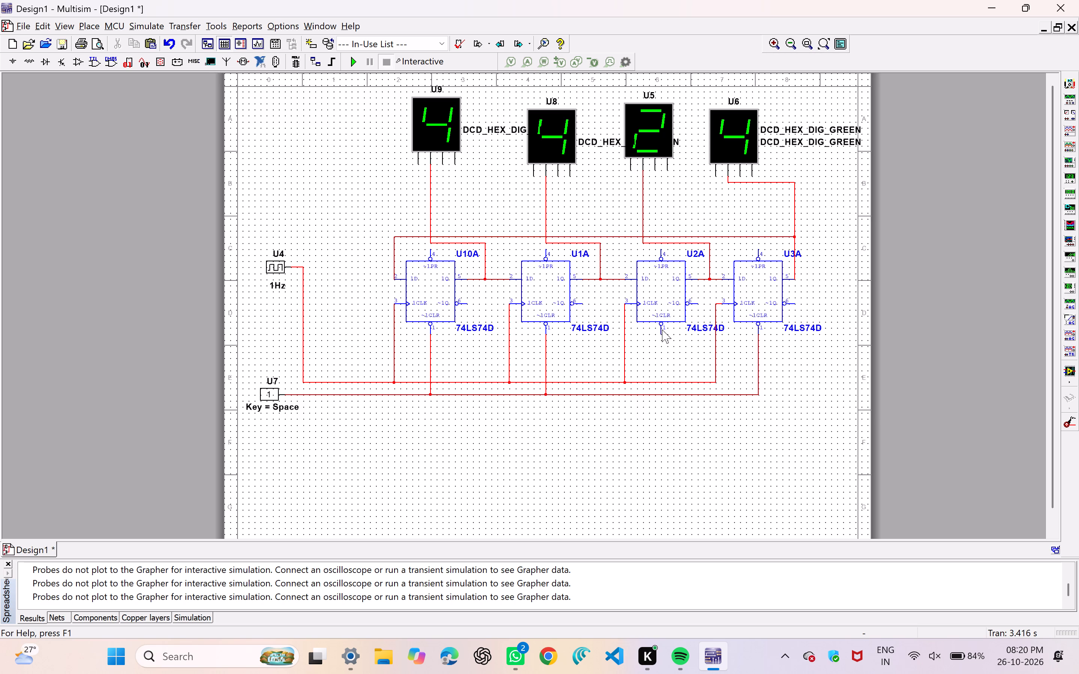
click(662, 334)
click(664, 392)
Simulate the circuit, switch interactive constant U7 to 0 during the run, and restart the simulation.
click(354, 57)
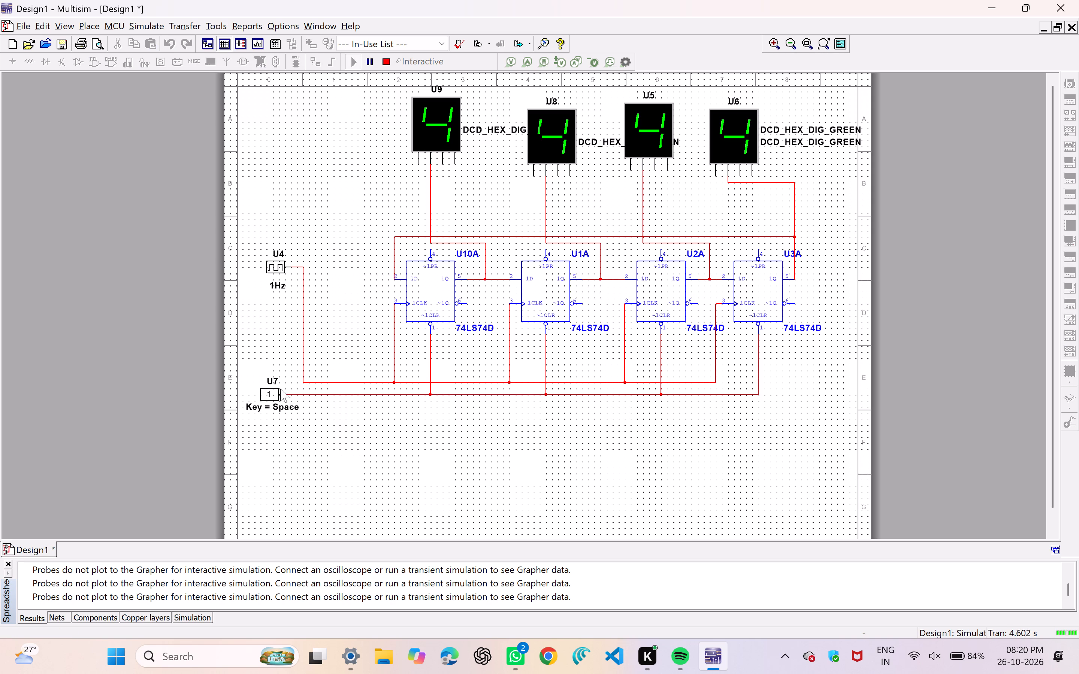
click(269, 395)
click(388, 60)
click(351, 62)
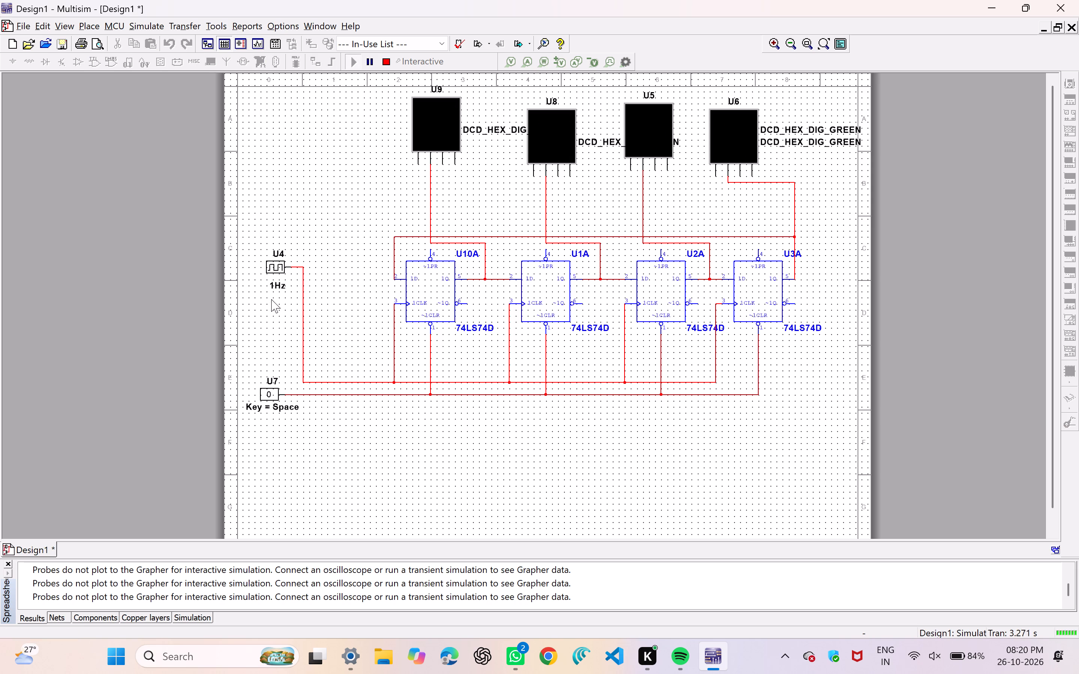
Stop the simulation and delete the 1 Hz digital clock U4.
click(280, 265)
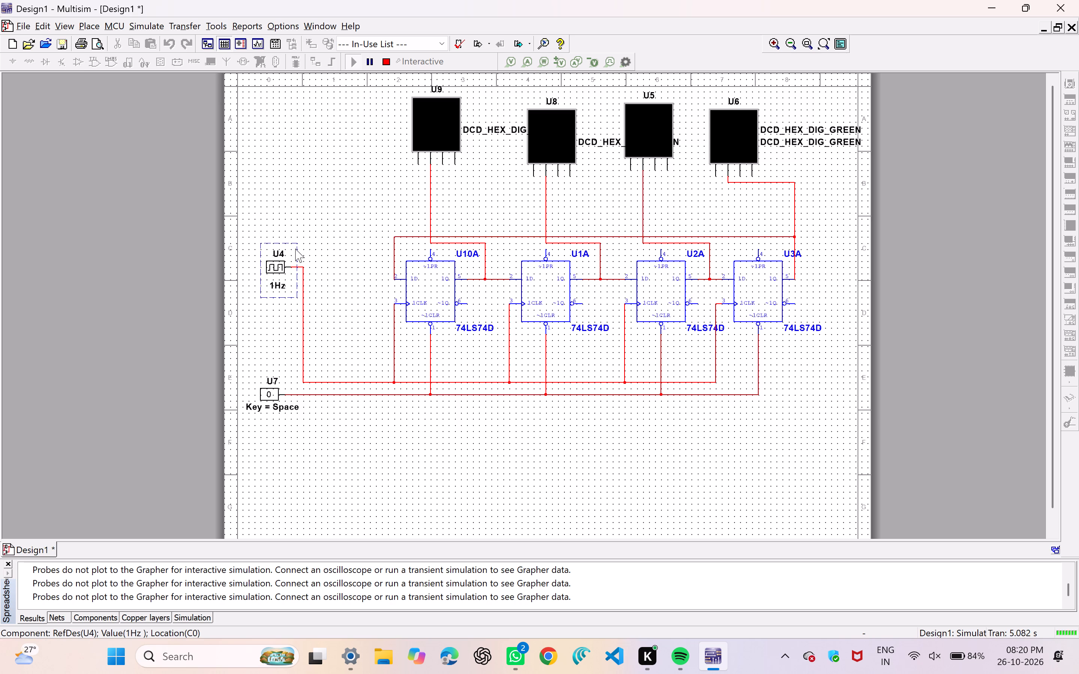
key(Delete)
key(Delete)
key(Delete)
click(386, 58)
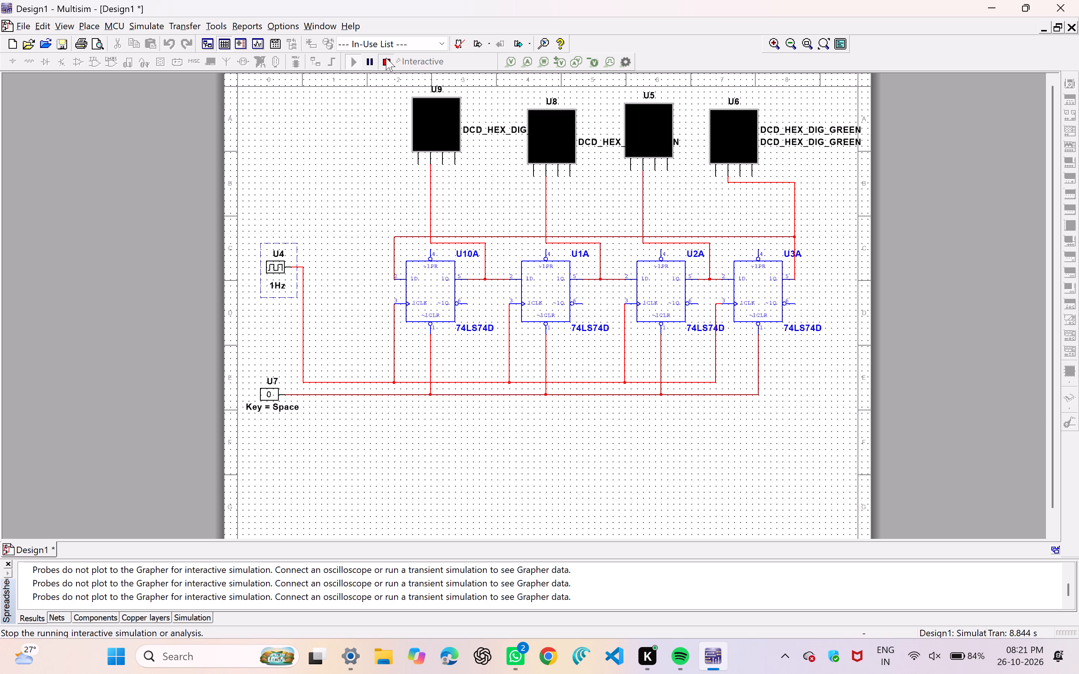
key(Delete)
Copy interactive constant U7 and place the duplicate above it, where the digital clock was.
click(273, 389)
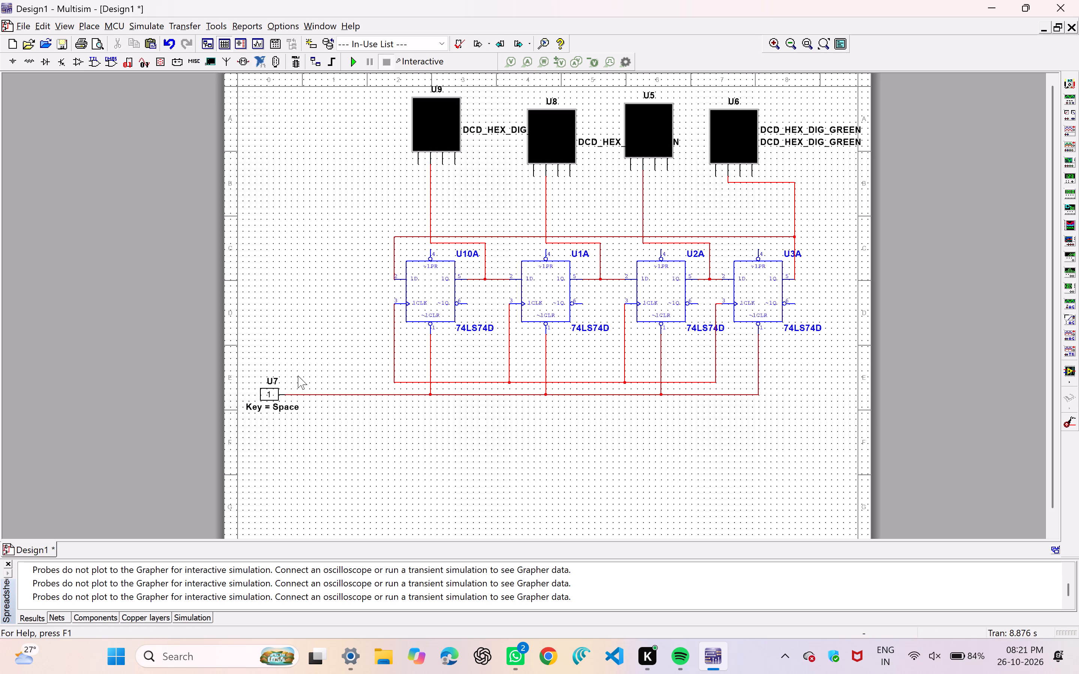
click(299, 374)
click(300, 382)
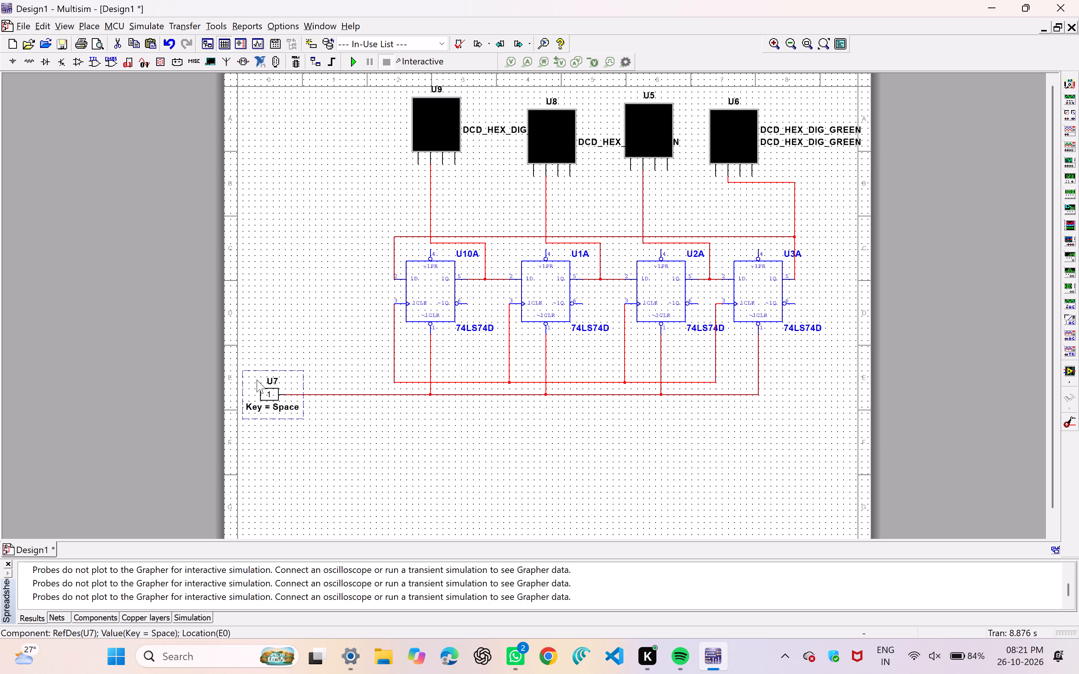
key(ctrl+c)
click(305, 288)
key(ctrl+v)
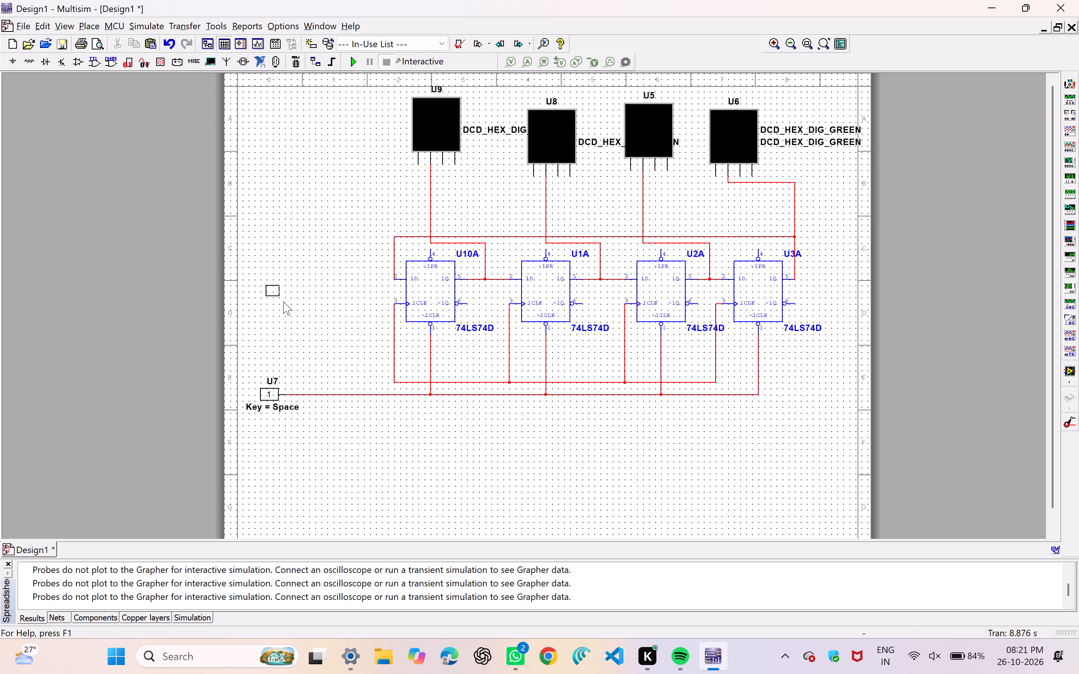
click(297, 292)
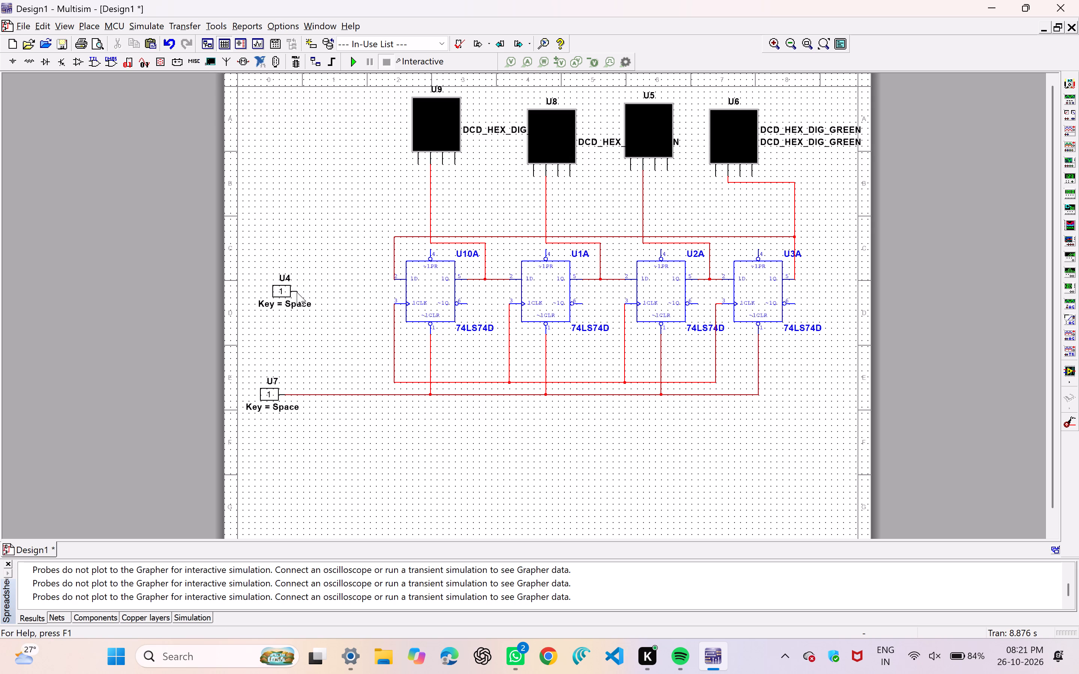
Wire the output of the new interactive constant U4 to the clock wire below U10A's 1CLK input.
click(296, 290)
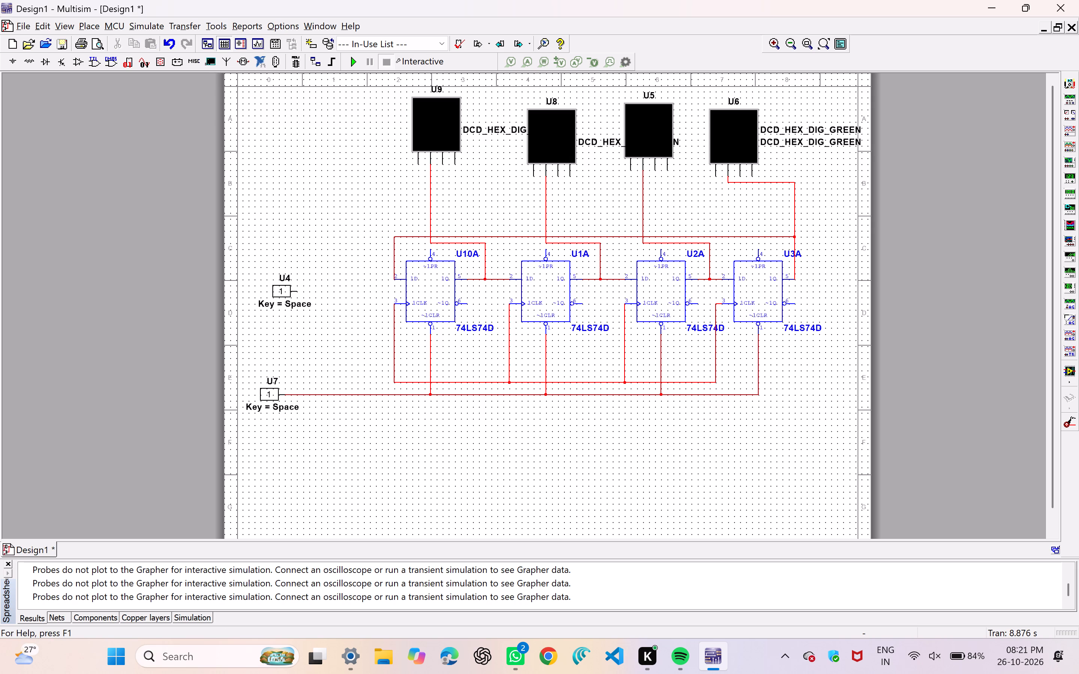
click(396, 355)
Simulate the circuit, switching U7 to 0 and back to 1 and toggling U4 as a manual clock, and stop the run.
click(353, 66)
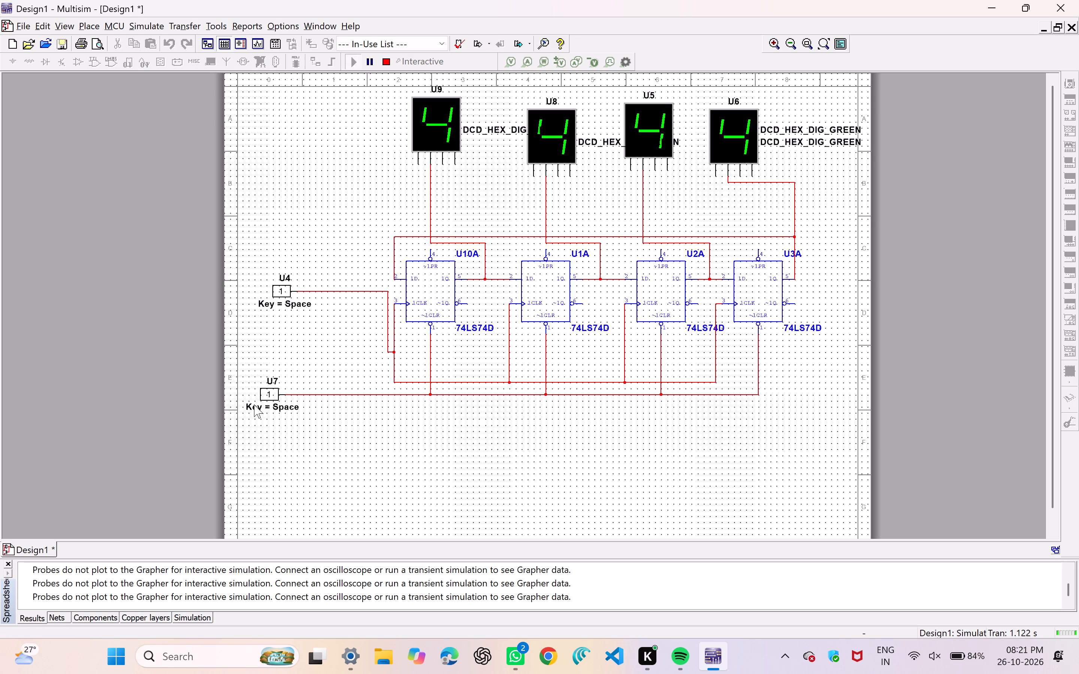
click(273, 389)
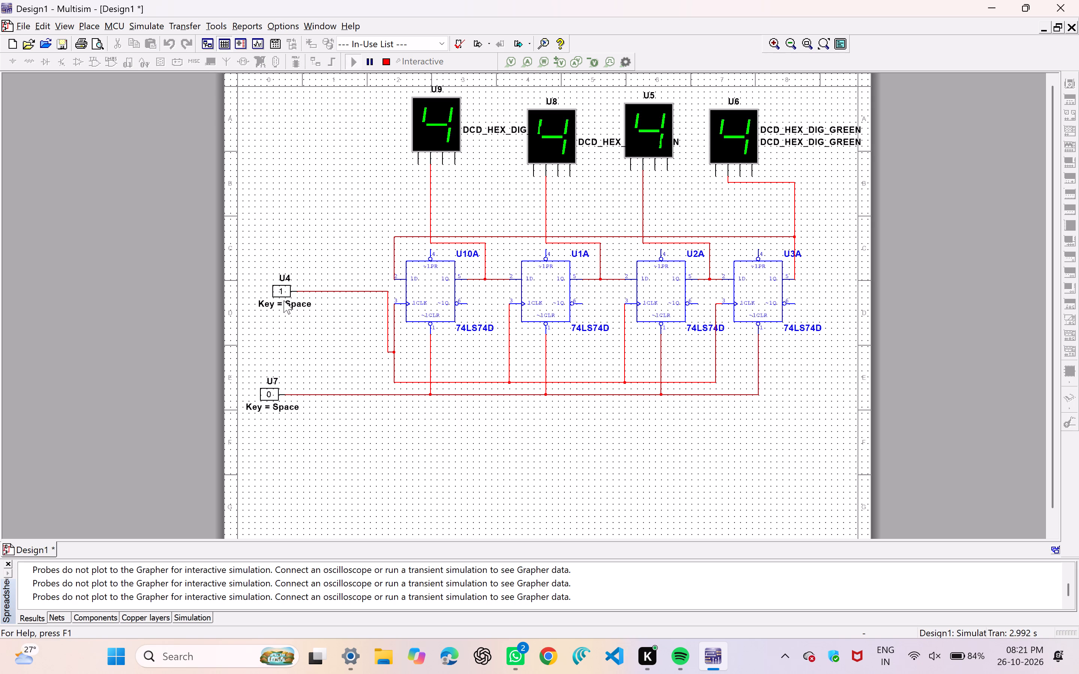
click(283, 295)
click(283, 294)
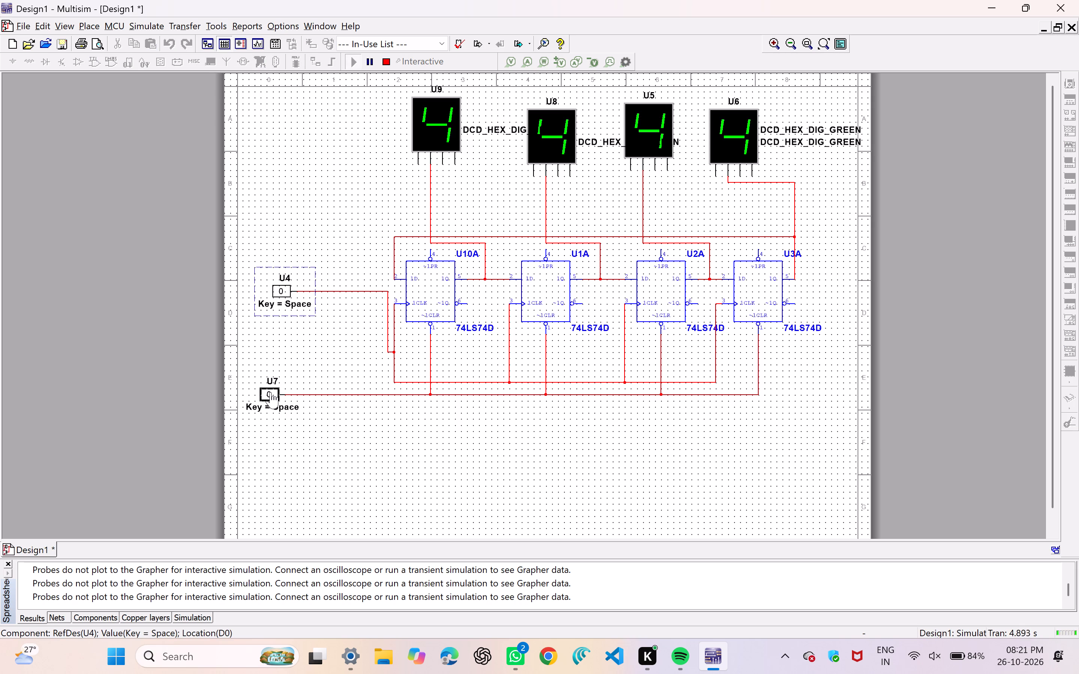
click(270, 392)
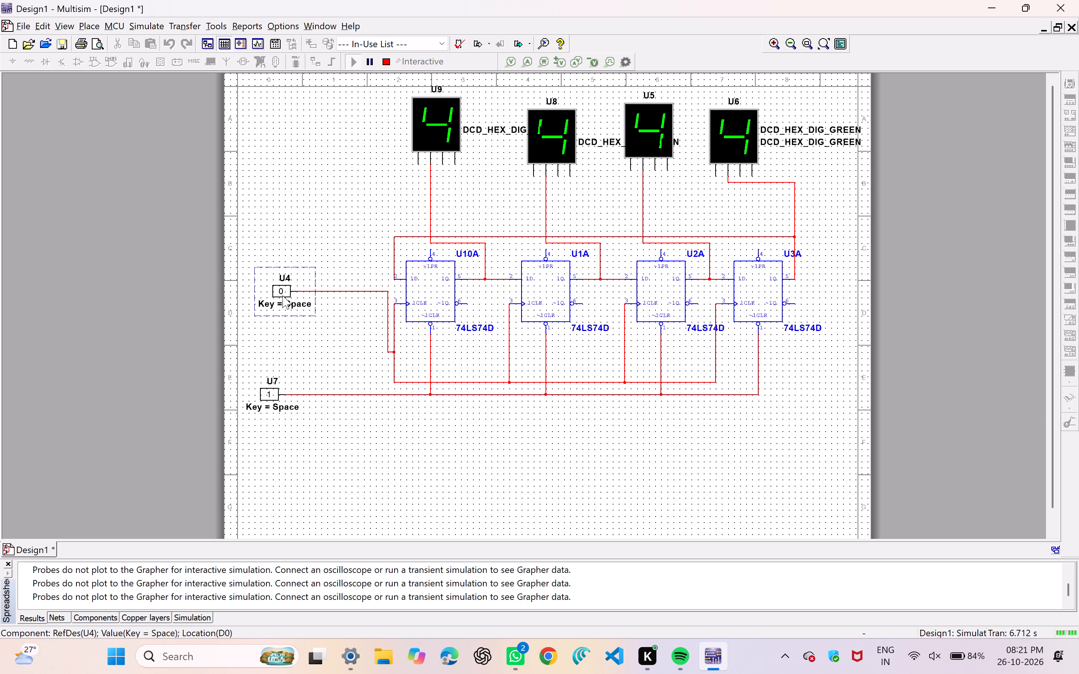
click(282, 295)
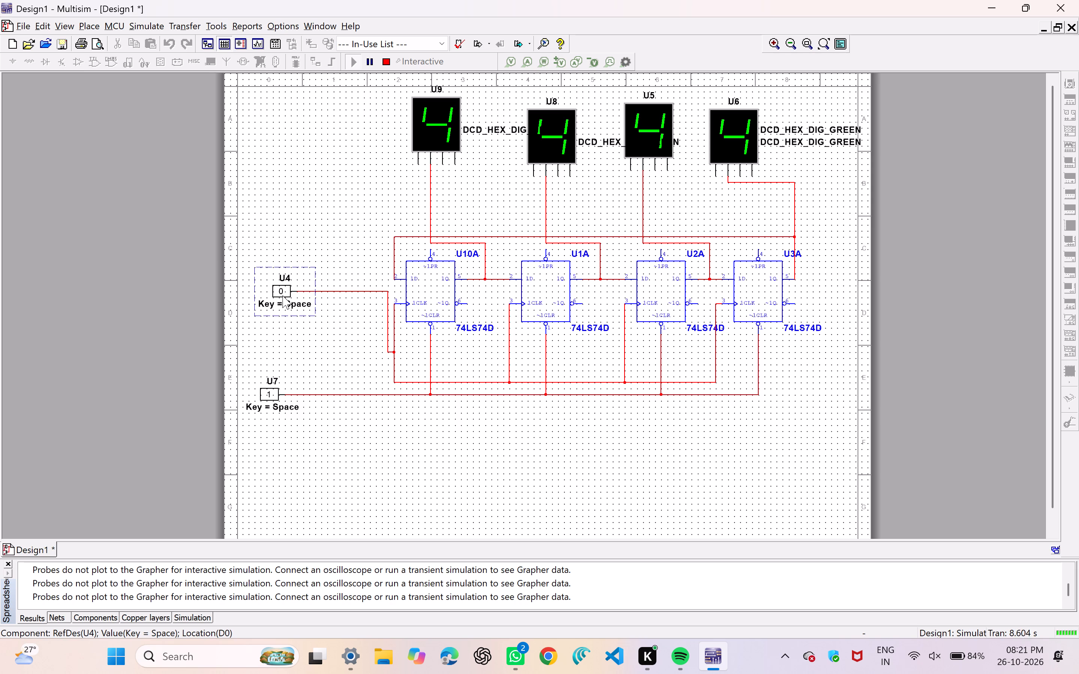
click(281, 290)
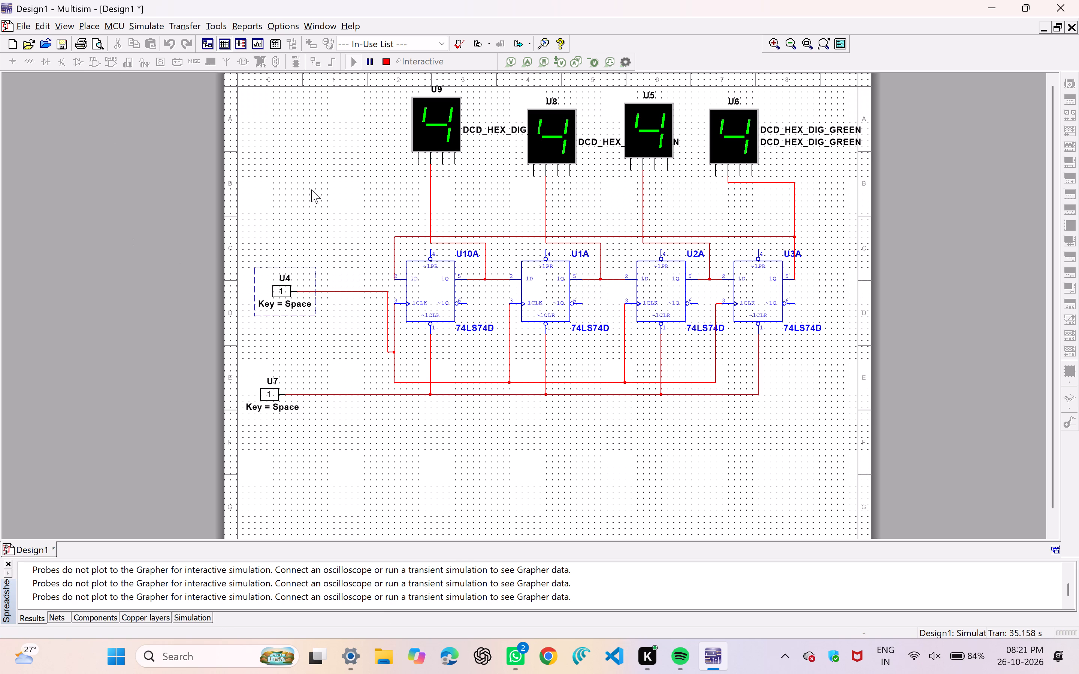
click(388, 62)
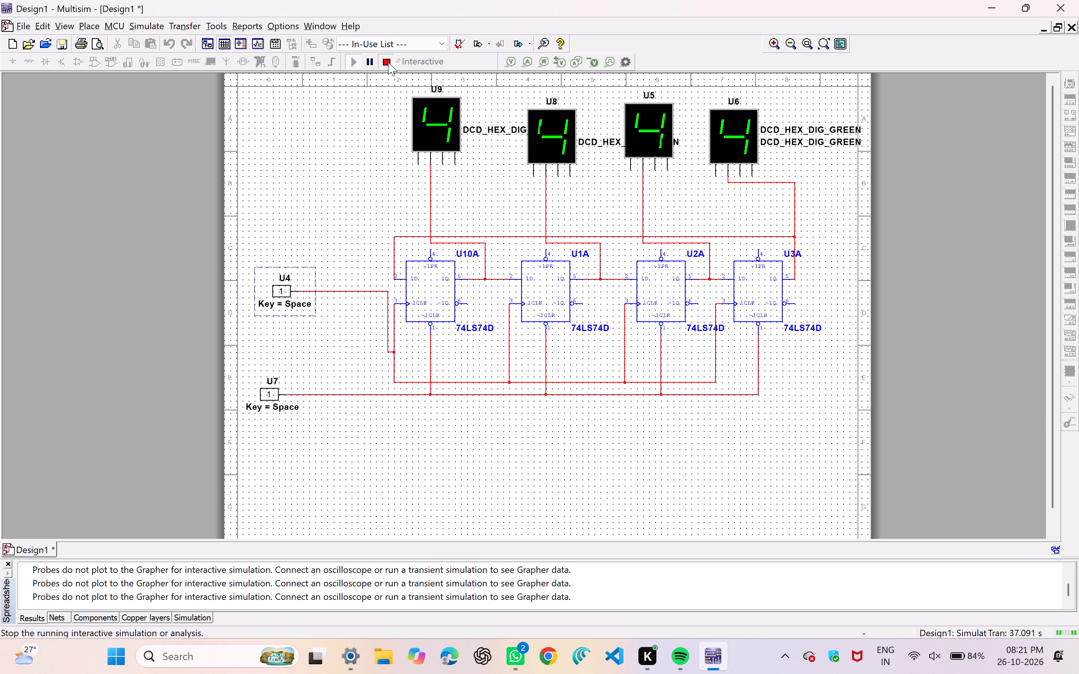